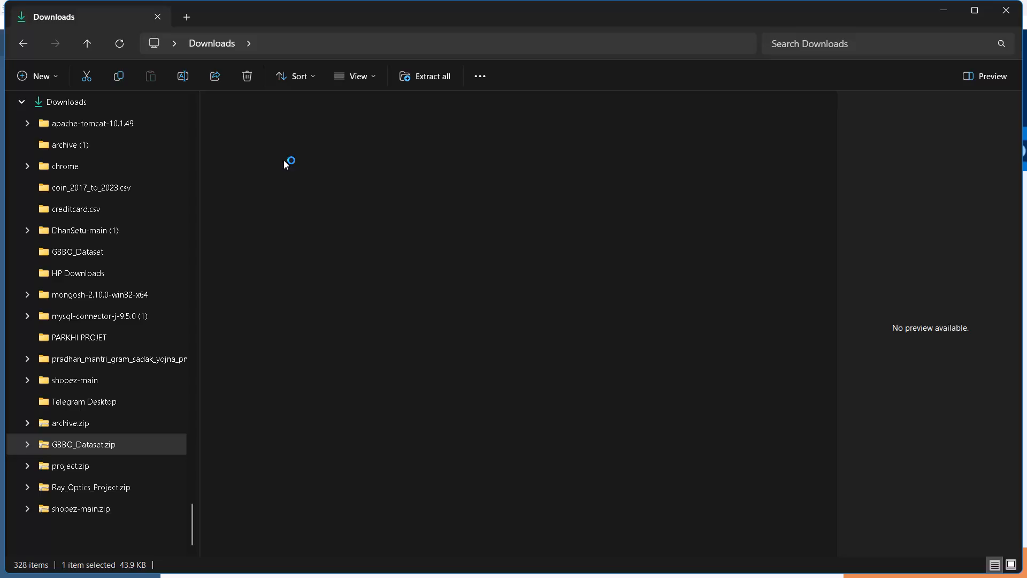
# Open the extracted GBBO_Dataset folder inside Downloads.
pyautogui.click(228, 42)
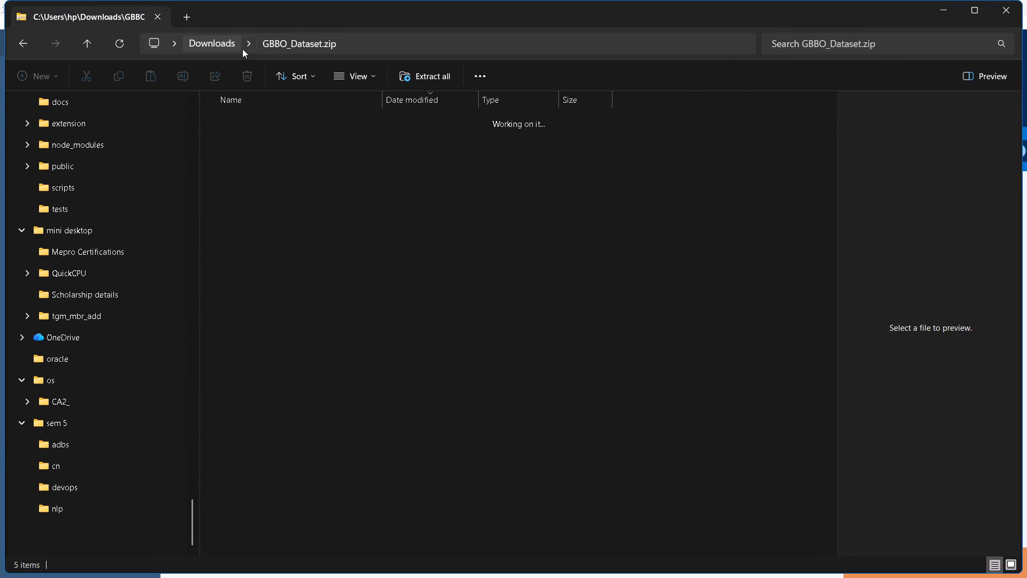
pyautogui.doubleClick(263, 173)
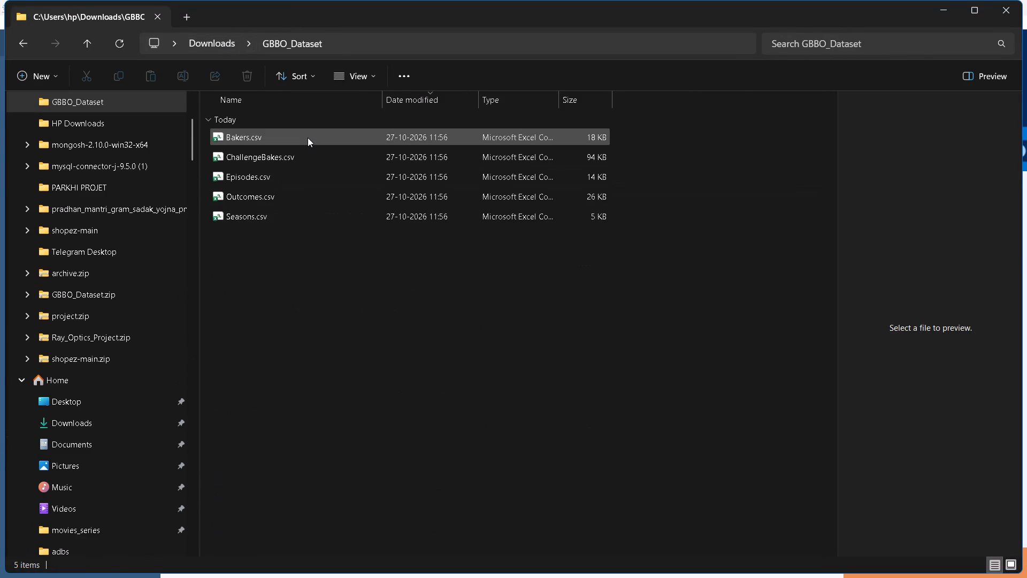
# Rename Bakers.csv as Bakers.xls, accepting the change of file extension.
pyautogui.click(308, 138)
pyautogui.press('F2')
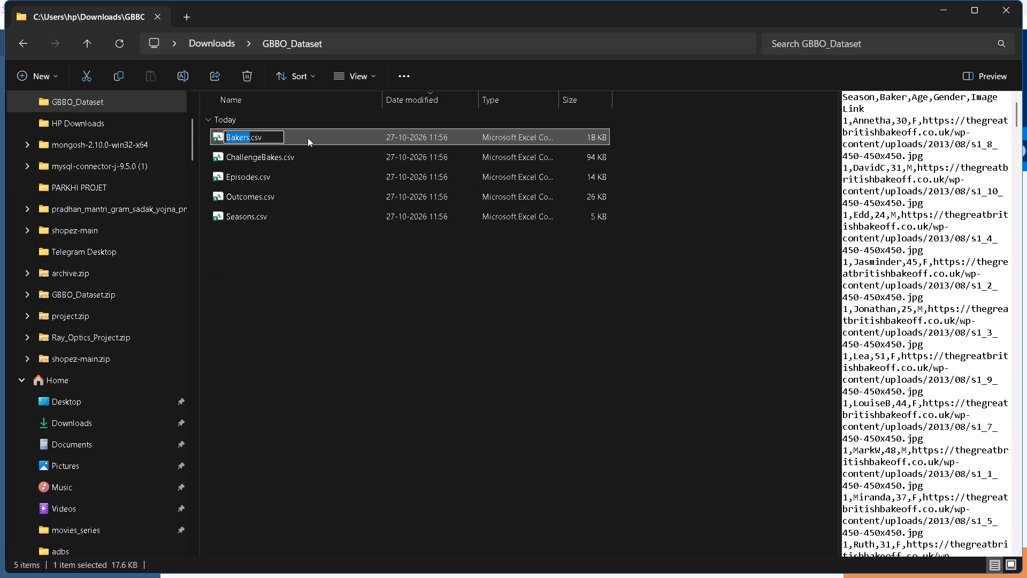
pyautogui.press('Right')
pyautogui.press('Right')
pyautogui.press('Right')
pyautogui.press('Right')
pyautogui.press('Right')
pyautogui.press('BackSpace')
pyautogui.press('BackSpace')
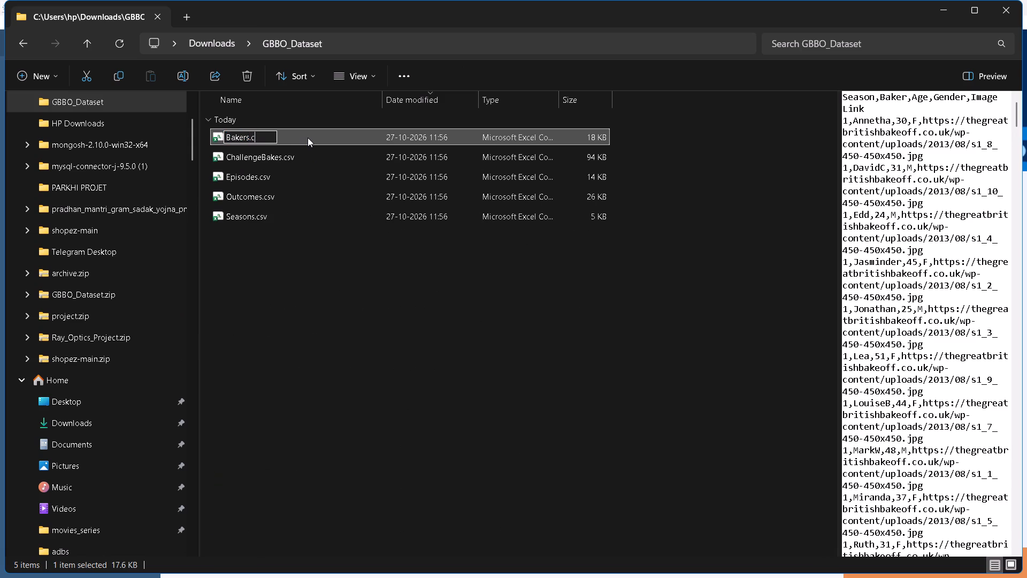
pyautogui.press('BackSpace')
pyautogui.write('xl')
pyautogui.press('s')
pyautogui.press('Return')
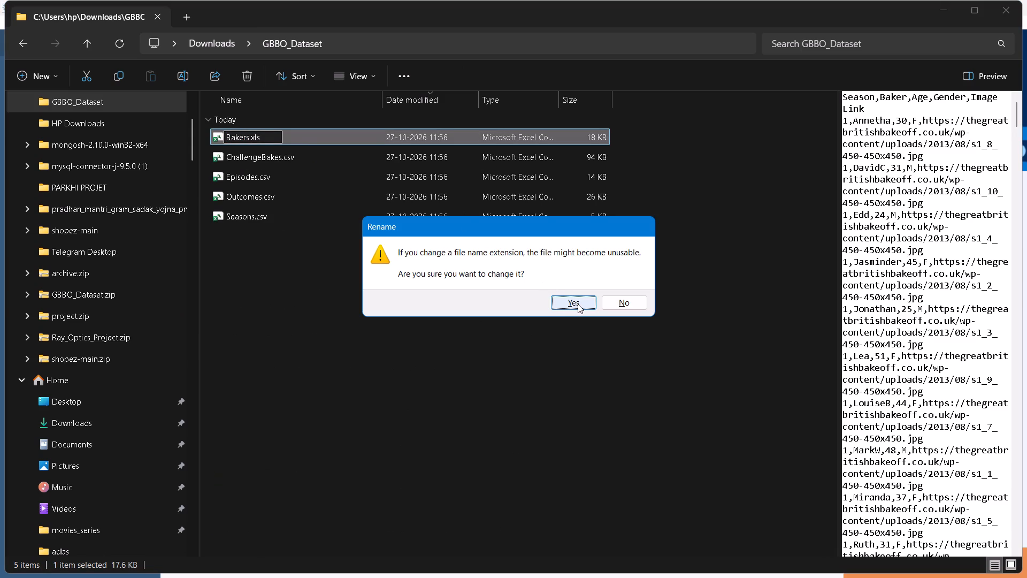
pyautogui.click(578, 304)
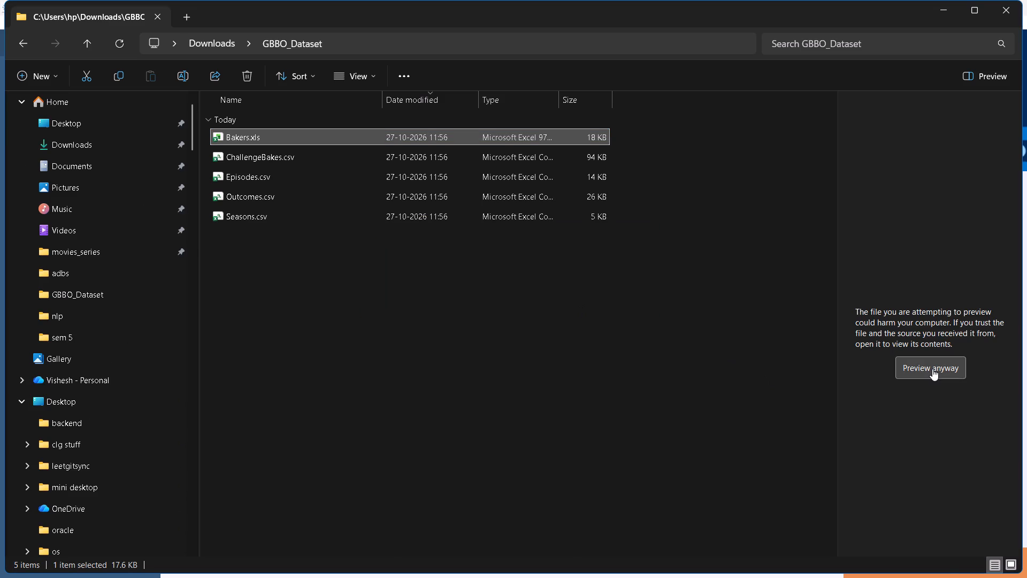
# Open Bakers.xls in Excel just this once, examine how its data is laid out, and close the workbook.
pyautogui.click(932, 369)
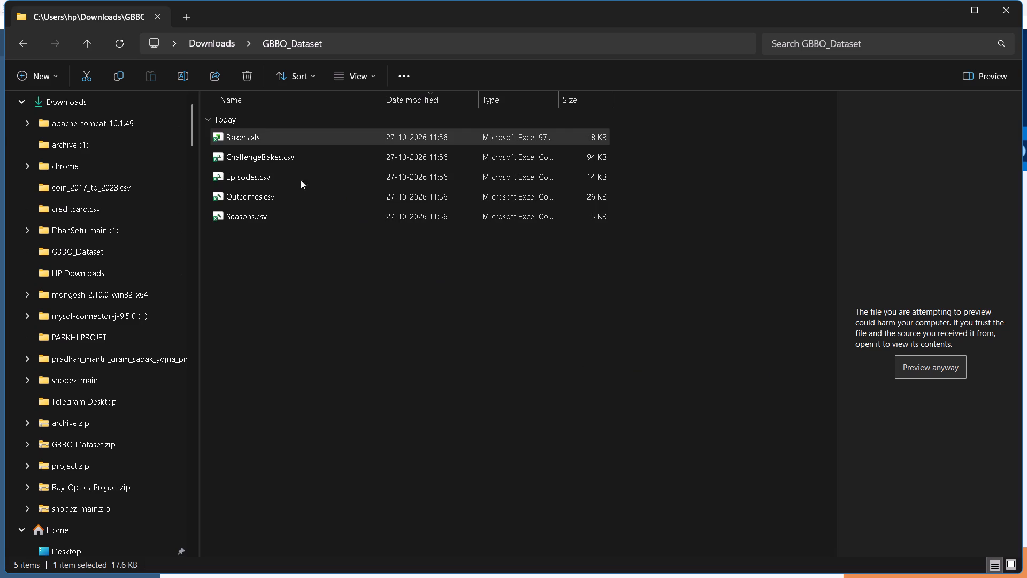
pyautogui.doubleClick(234, 138)
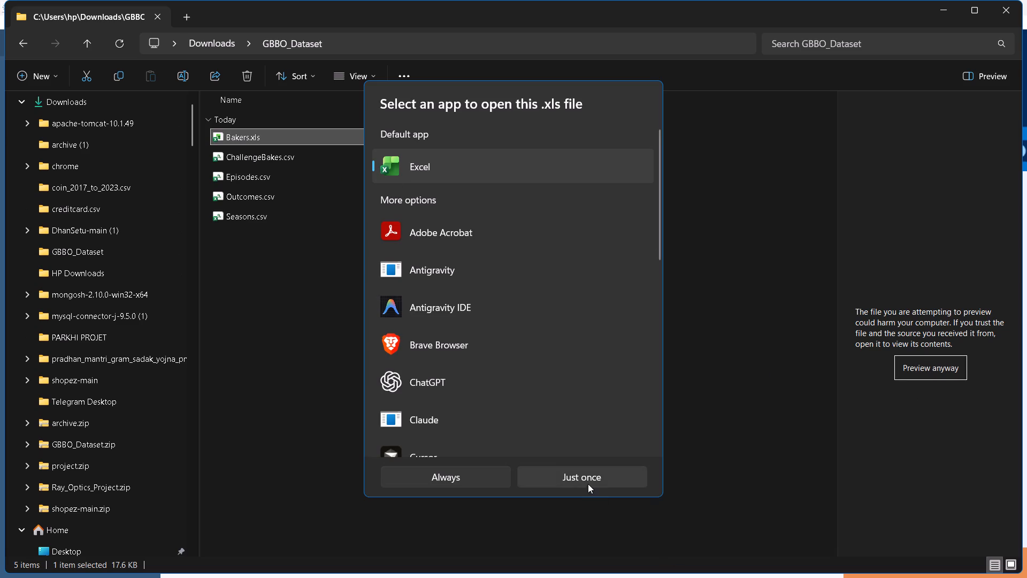
pyautogui.click(588, 484)
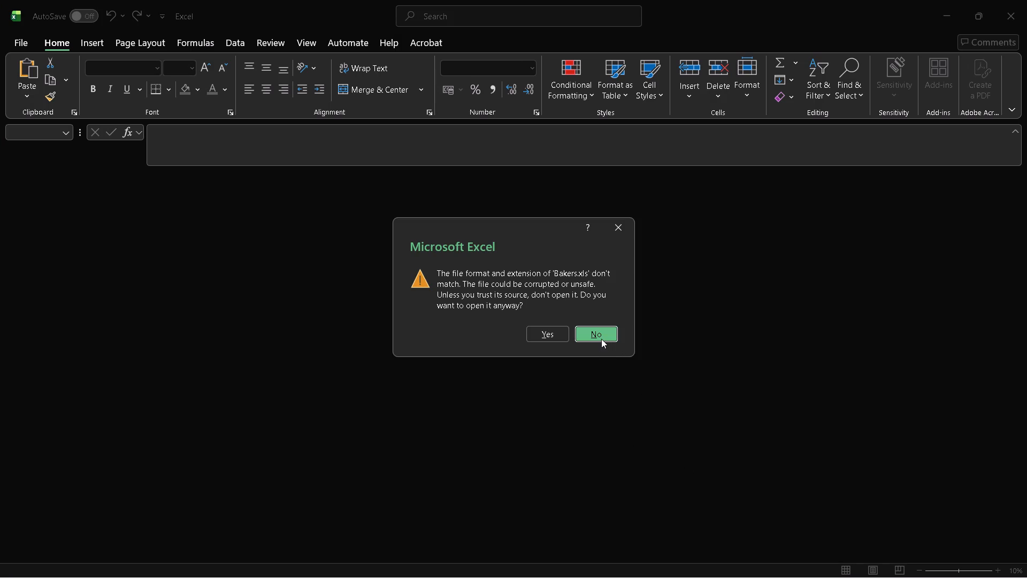
pyautogui.click(535, 329)
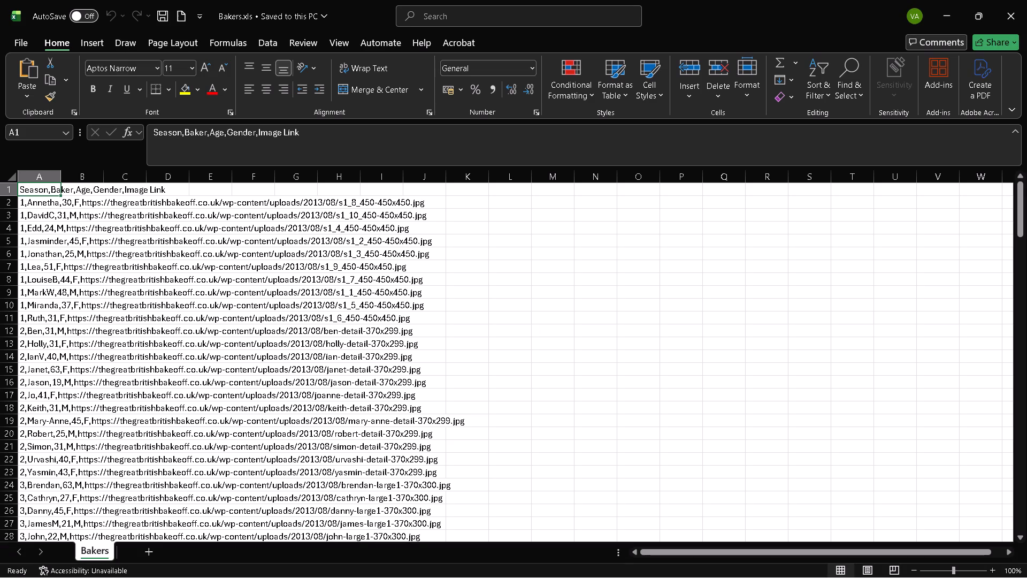
pyautogui.scroll(2, 535, 329)
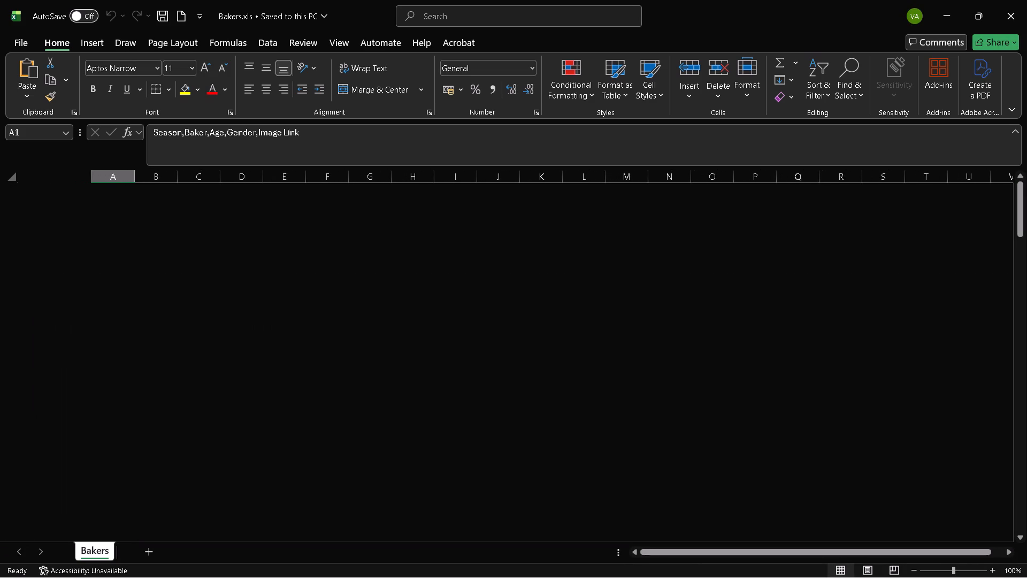
pyautogui.hscroll(2, 535, 329)
pyautogui.hscroll(-3, 535, 329)
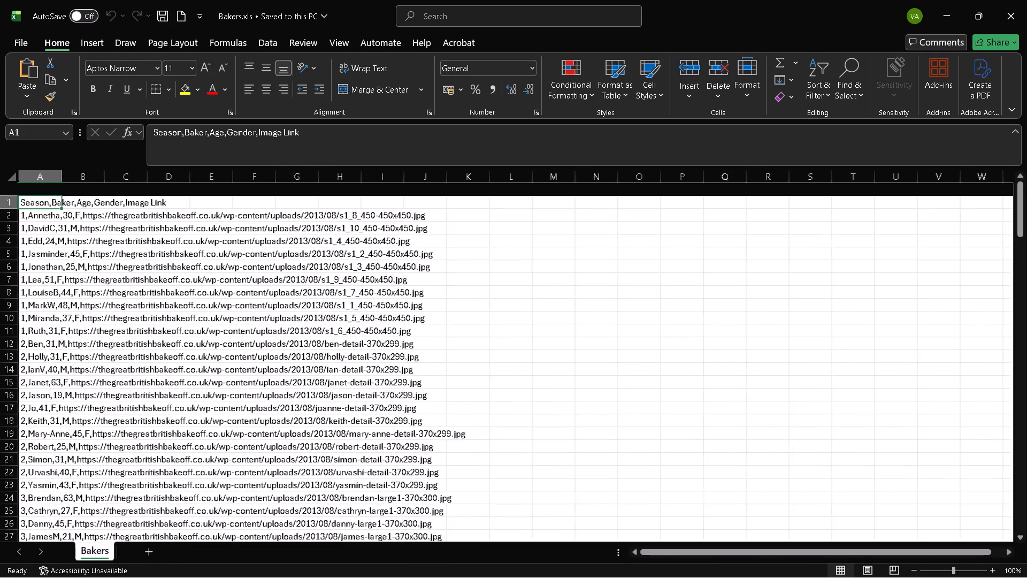
pyautogui.click(1026, 13)
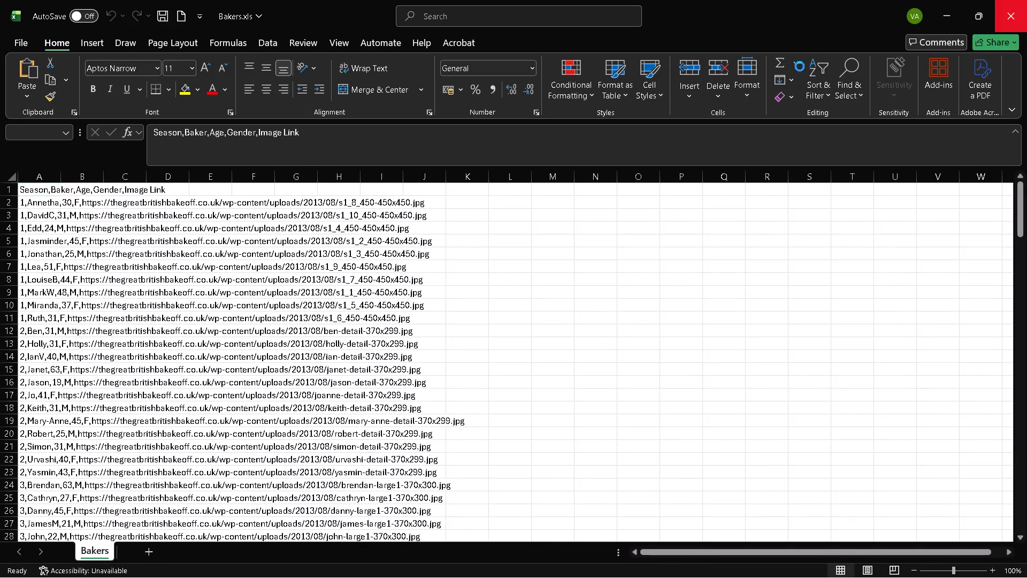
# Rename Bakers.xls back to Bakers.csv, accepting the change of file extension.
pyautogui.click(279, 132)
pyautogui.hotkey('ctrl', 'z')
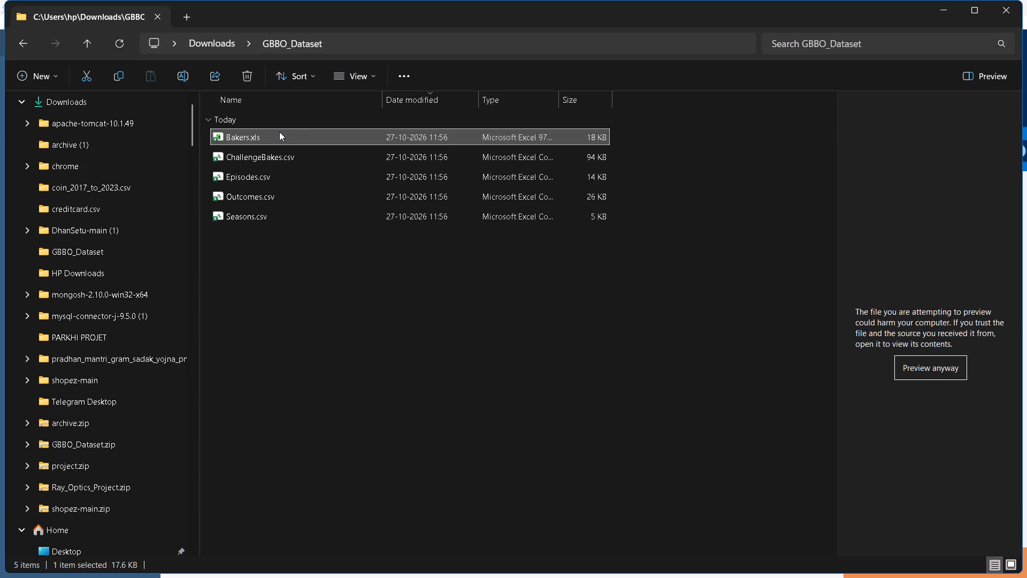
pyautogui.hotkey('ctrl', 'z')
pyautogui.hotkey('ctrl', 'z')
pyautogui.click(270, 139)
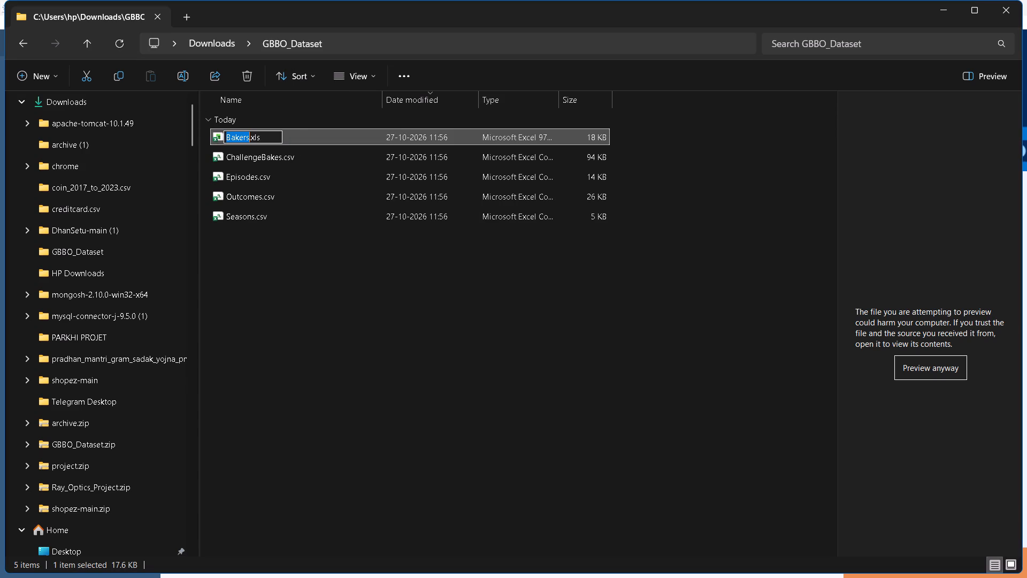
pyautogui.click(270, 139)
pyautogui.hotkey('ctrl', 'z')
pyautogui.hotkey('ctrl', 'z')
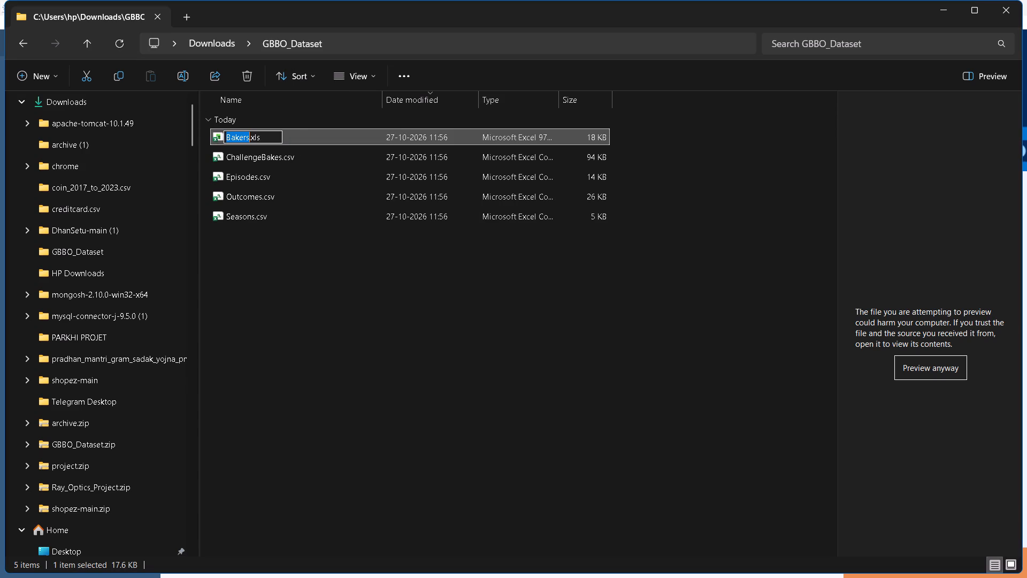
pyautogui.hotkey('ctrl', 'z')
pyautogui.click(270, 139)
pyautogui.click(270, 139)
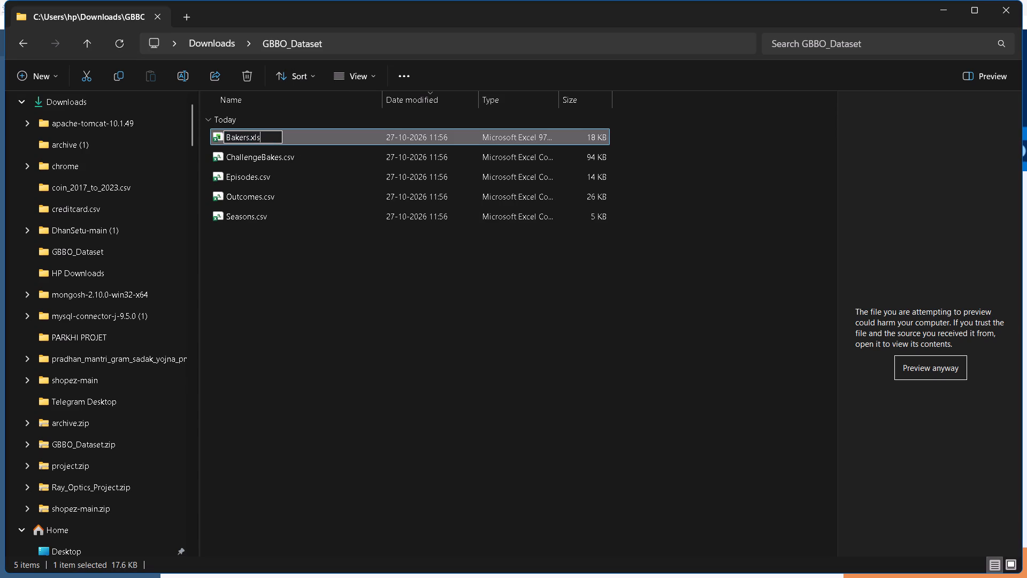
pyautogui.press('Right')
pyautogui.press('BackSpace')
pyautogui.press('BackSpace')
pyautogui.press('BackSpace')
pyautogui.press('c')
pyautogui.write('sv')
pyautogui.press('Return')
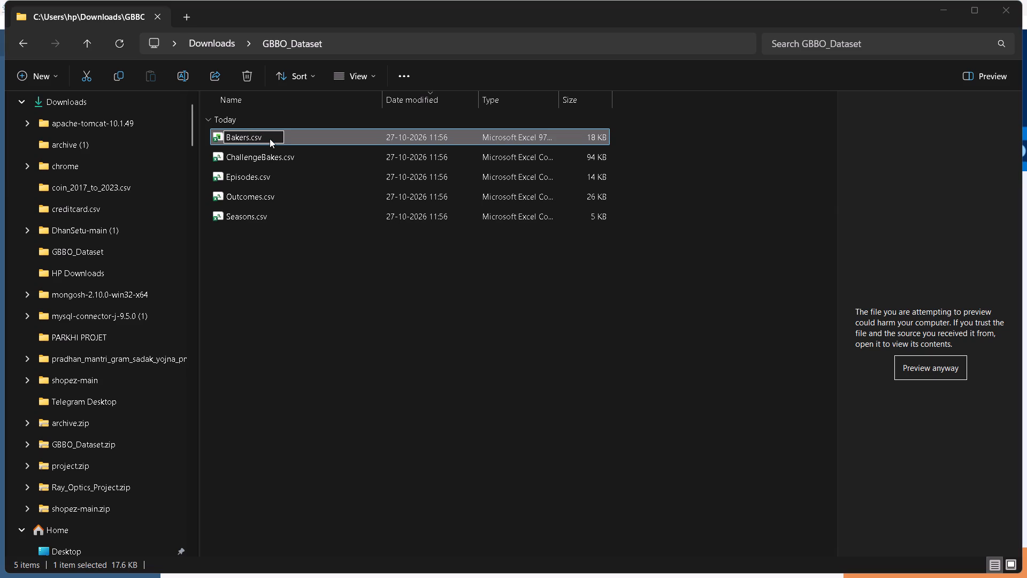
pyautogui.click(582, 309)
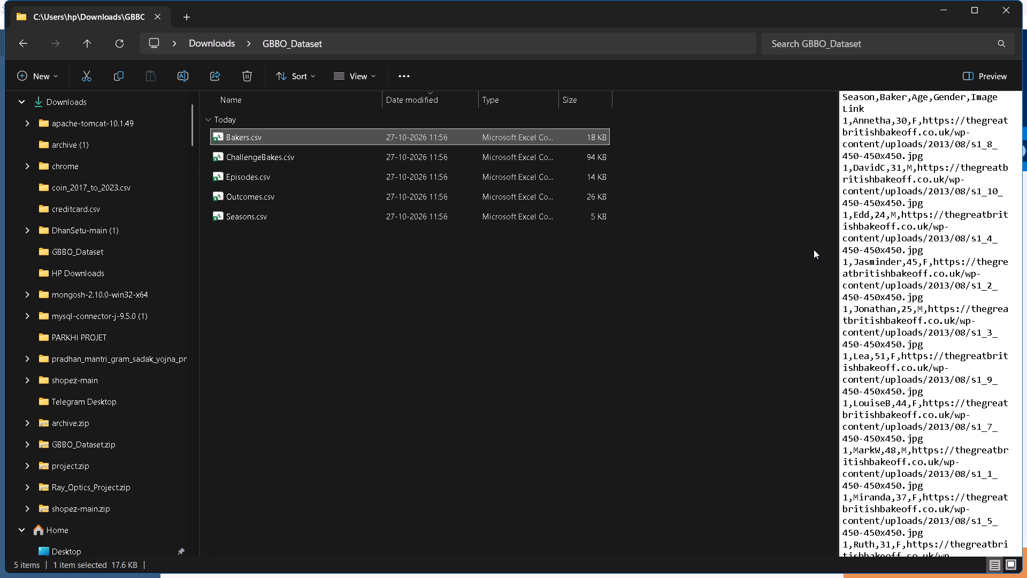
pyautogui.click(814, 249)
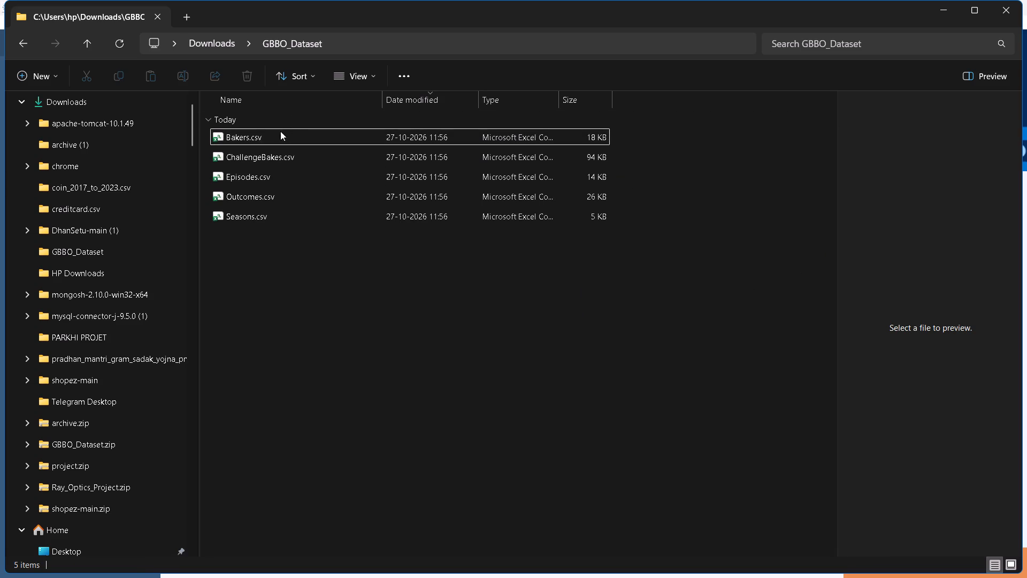
# Open Bakers.csv from the GBBO_Dataset folder to view it.
pyautogui.doubleClick(250, 139)
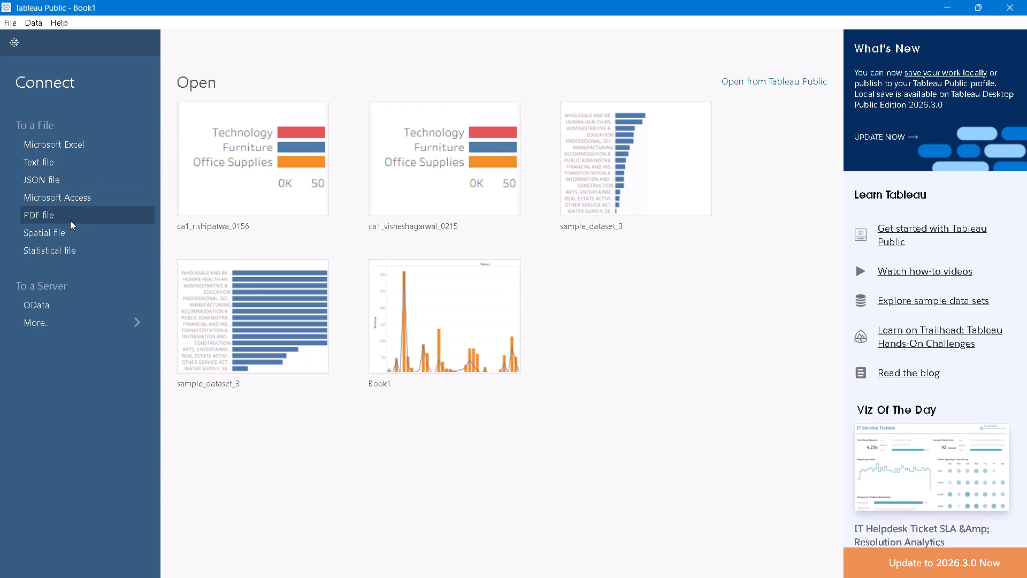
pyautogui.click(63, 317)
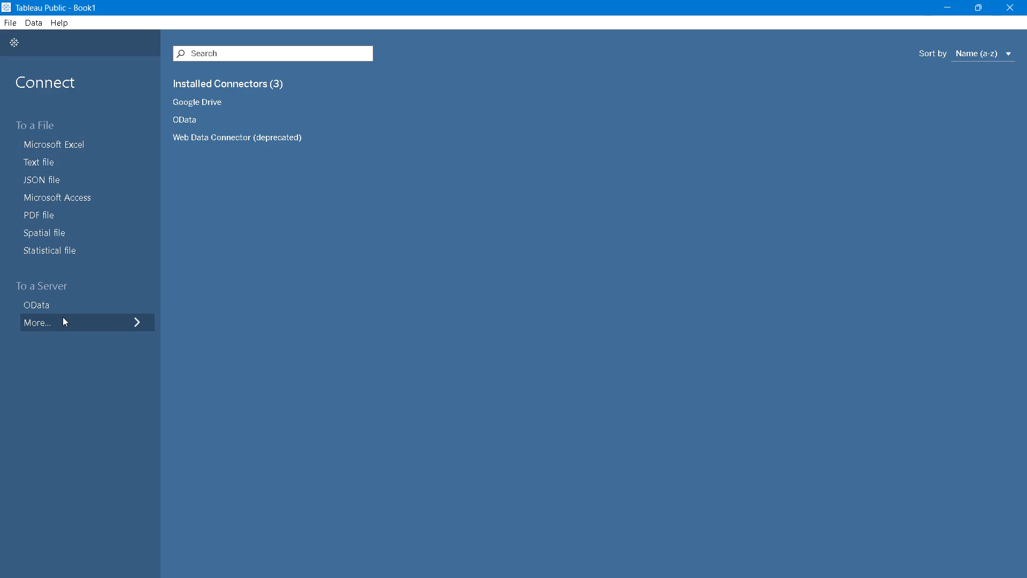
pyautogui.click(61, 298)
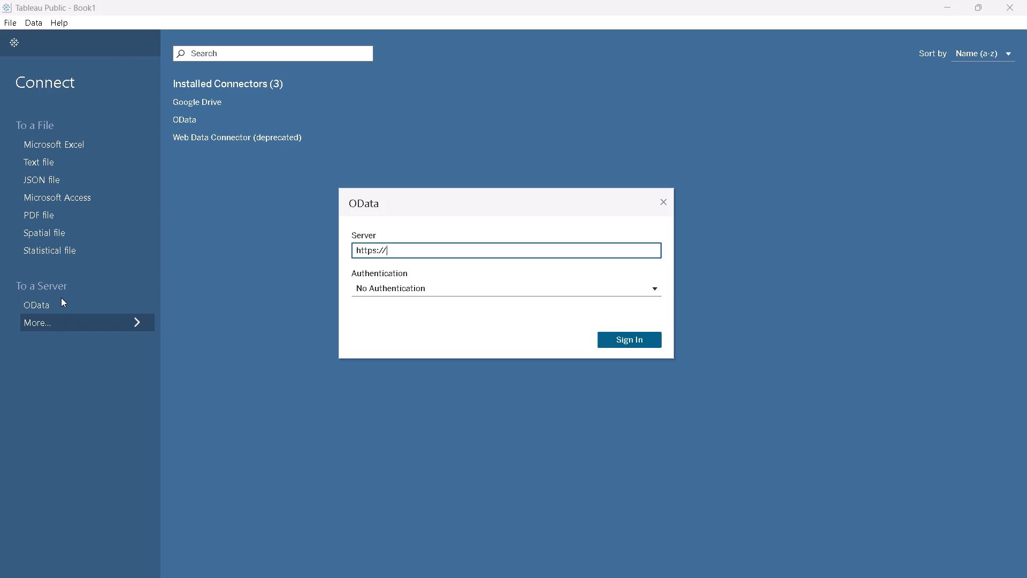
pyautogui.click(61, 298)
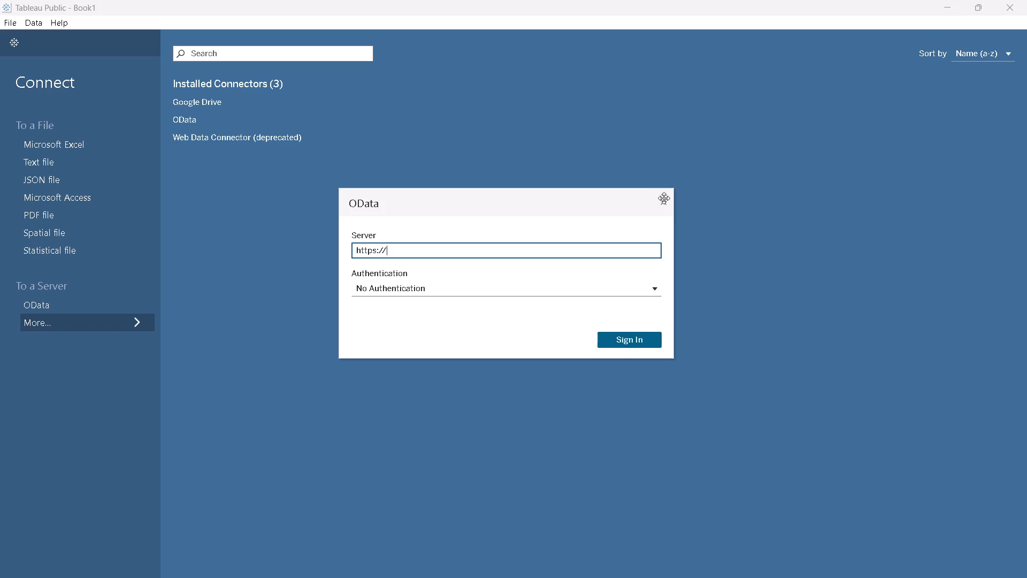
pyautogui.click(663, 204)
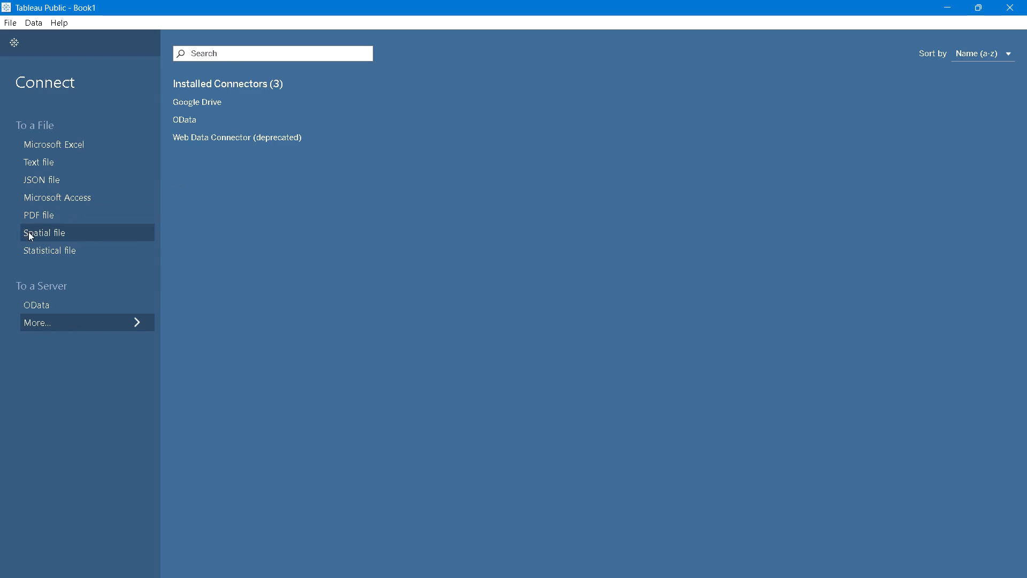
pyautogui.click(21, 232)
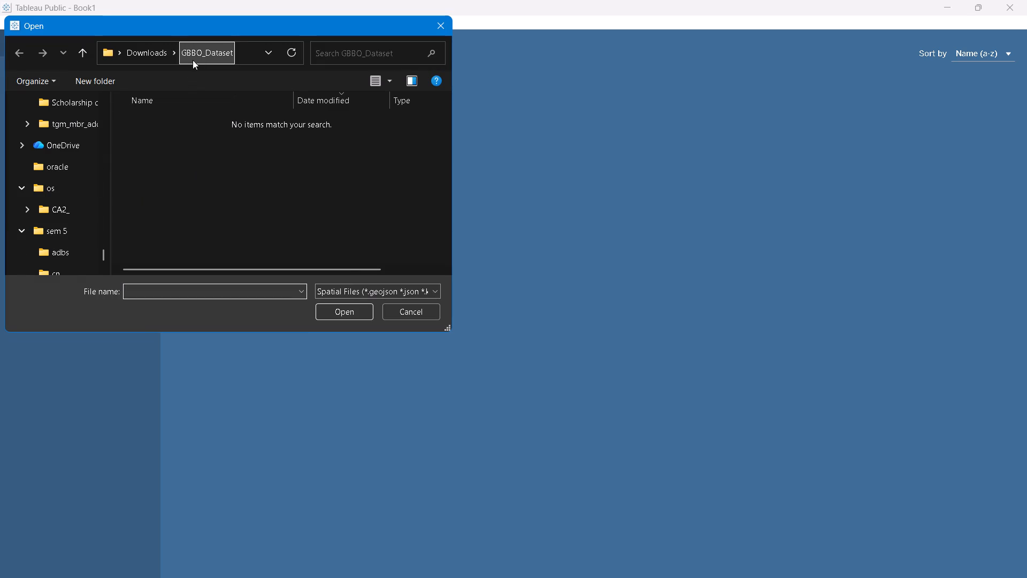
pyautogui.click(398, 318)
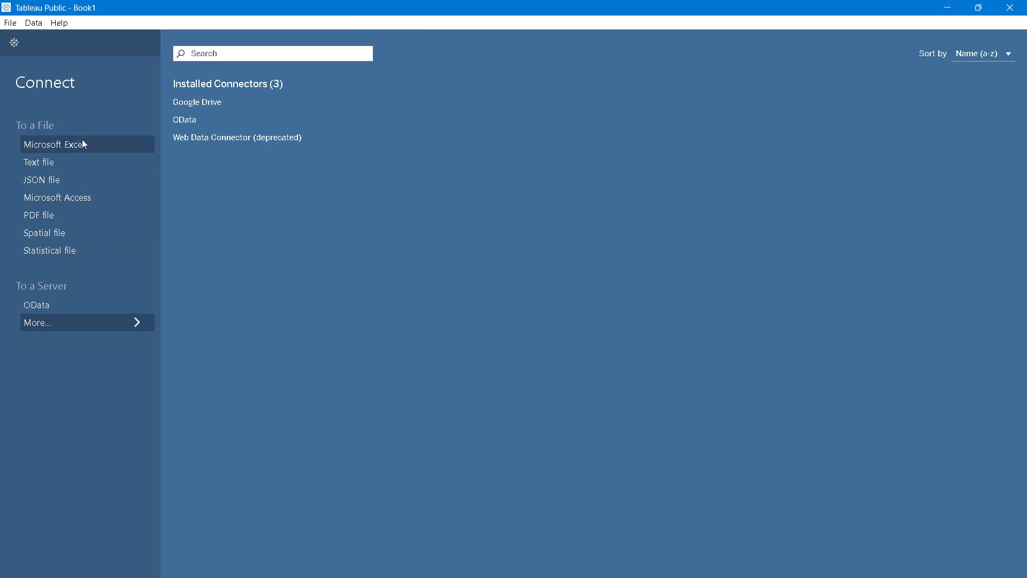
# In Tableau Public, connect to the text file Bakers.csv in the GBBO_Dataset folder.
pyautogui.click(83, 155)
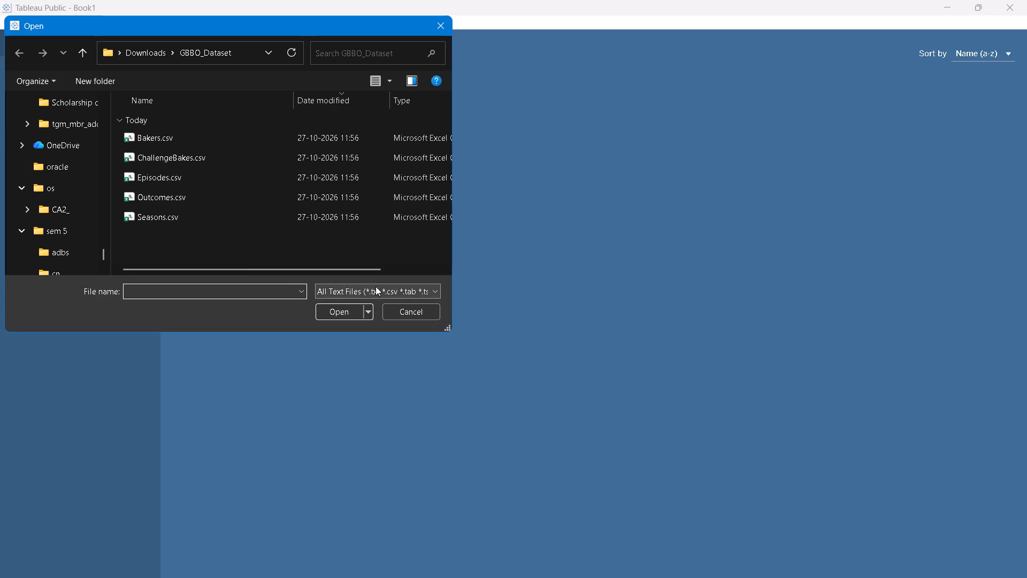
pyautogui.click(173, 134)
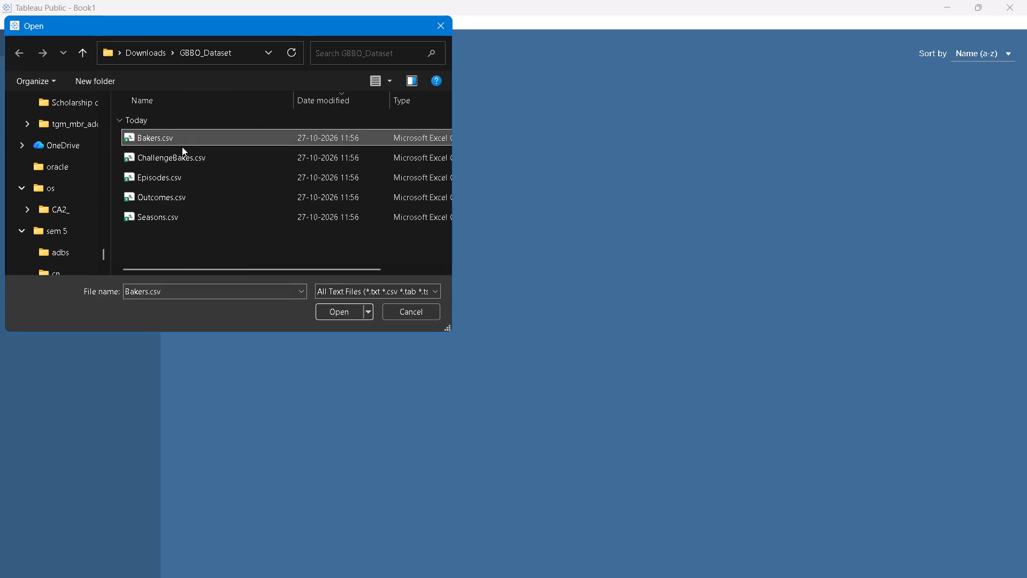
pyautogui.moveTo(166, 243); pyautogui.dragTo(379, 297)
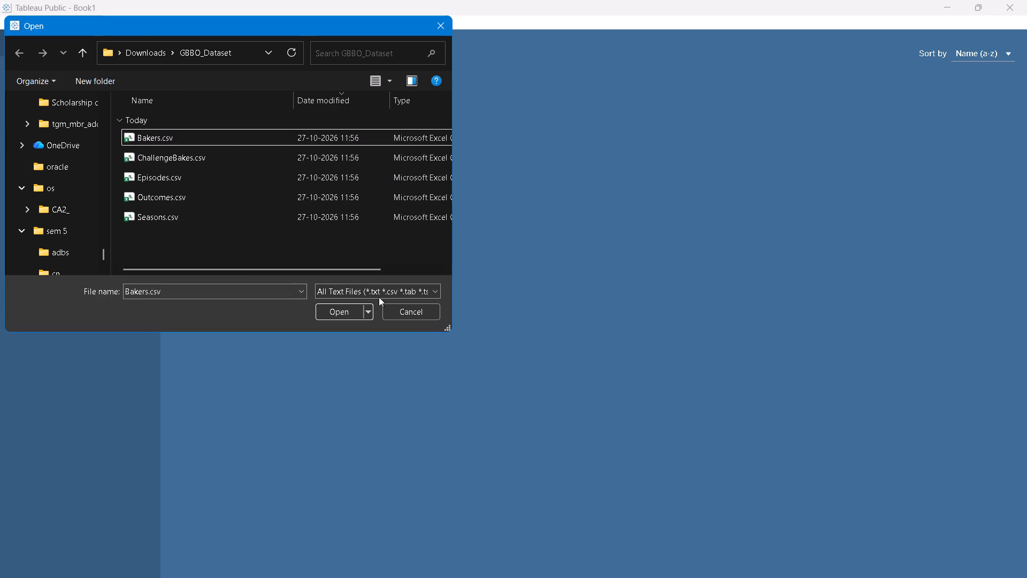
pyautogui.moveTo(379, 297); pyautogui.dragTo(347, 315)
pyautogui.click(220, 137)
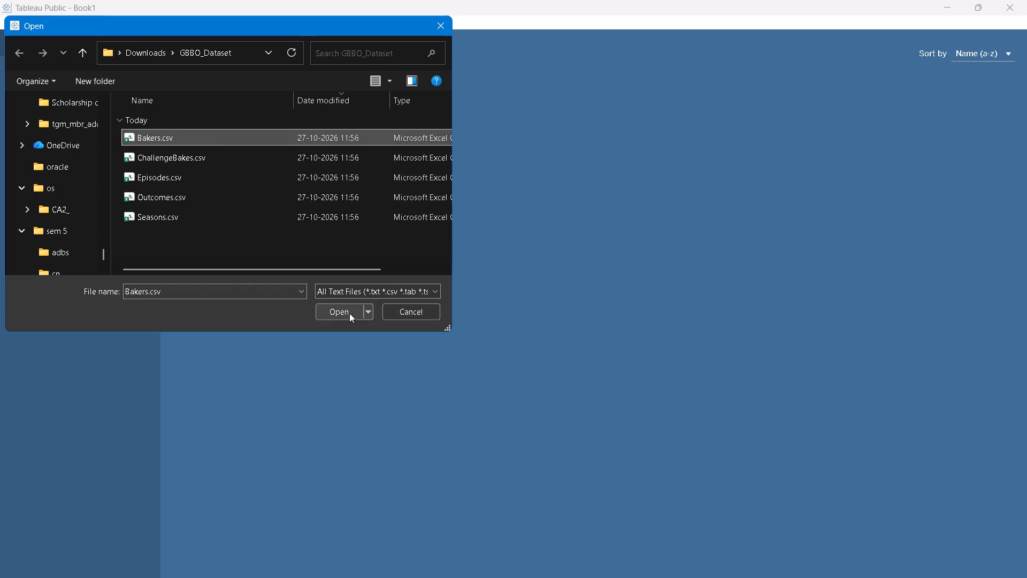
pyautogui.click(349, 313)
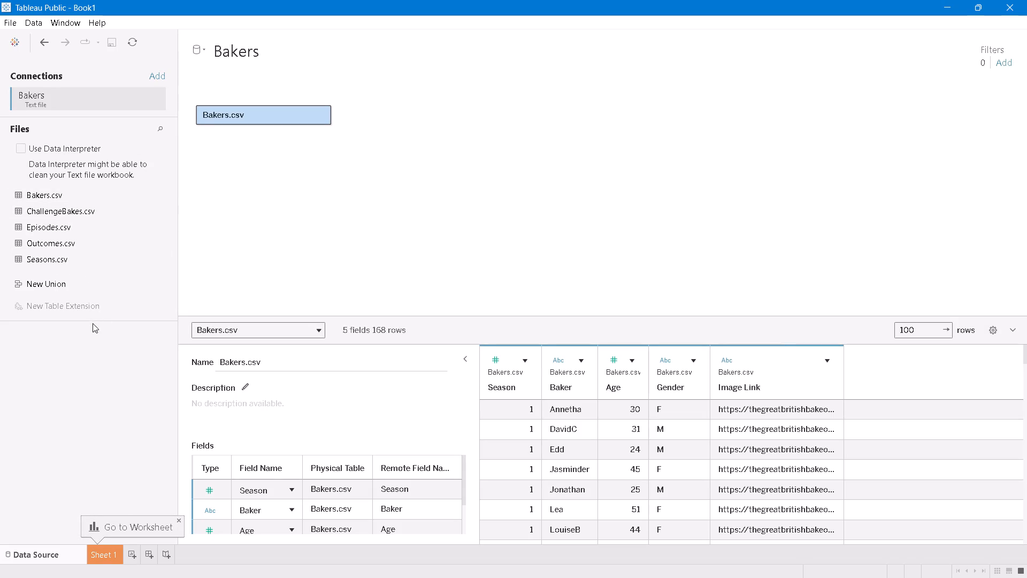
# Turn on the Data Interpreter for the Bakers text file connection.
pyautogui.click(18, 148)
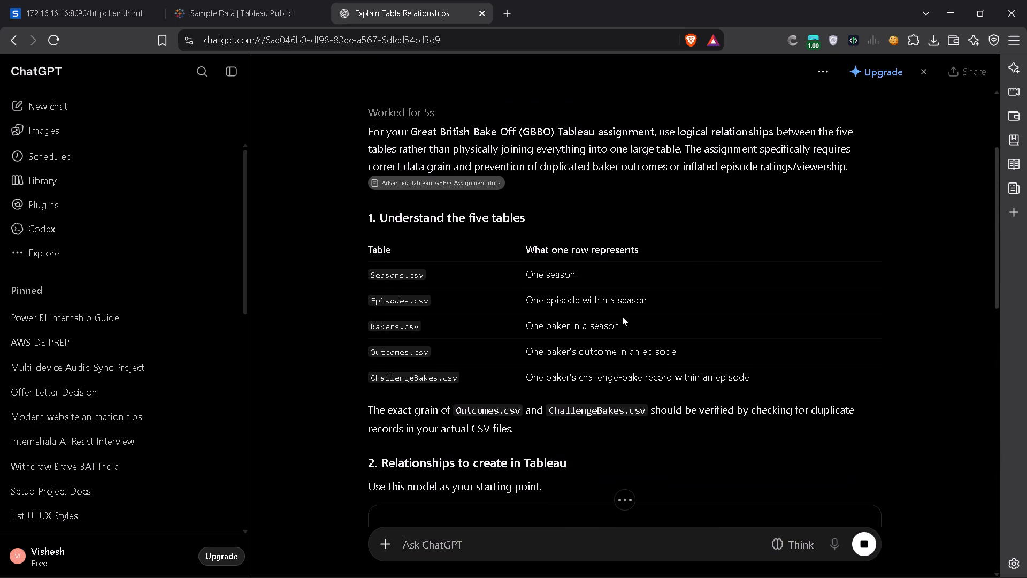
pyautogui.scroll(-1, 622, 316)
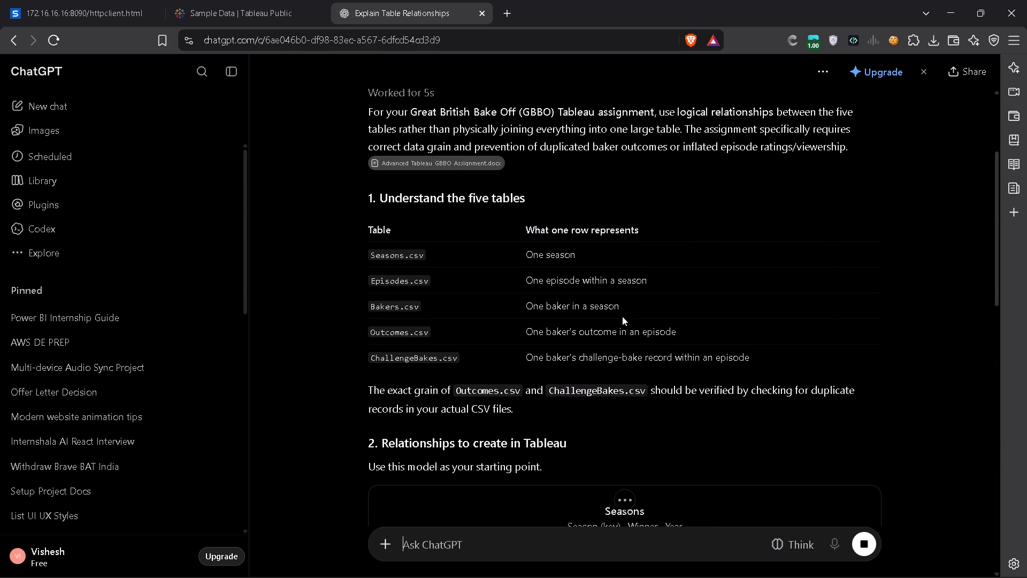
pyautogui.scroll(-3, 622, 316)
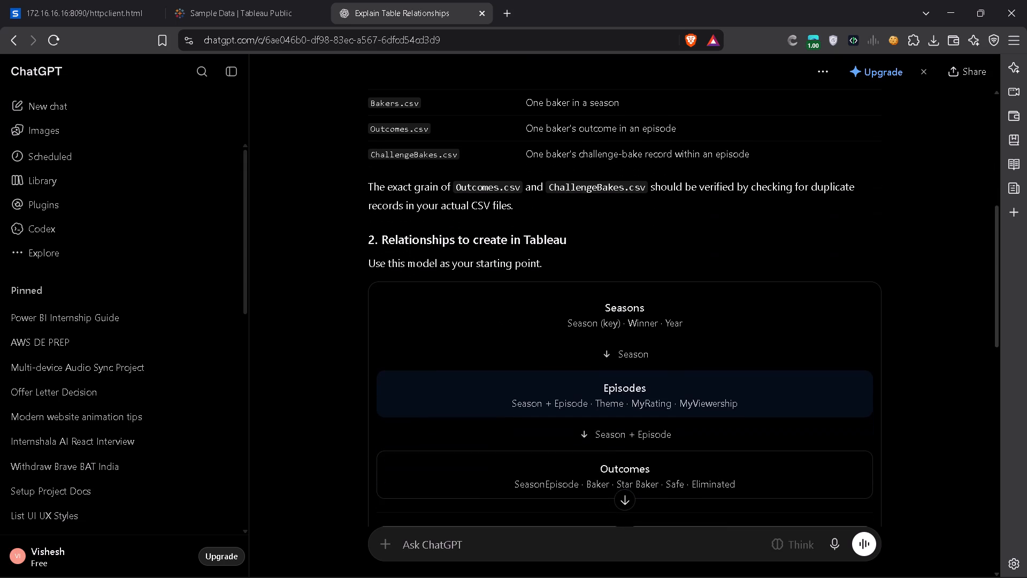
pyautogui.scroll(-1, 622, 316)
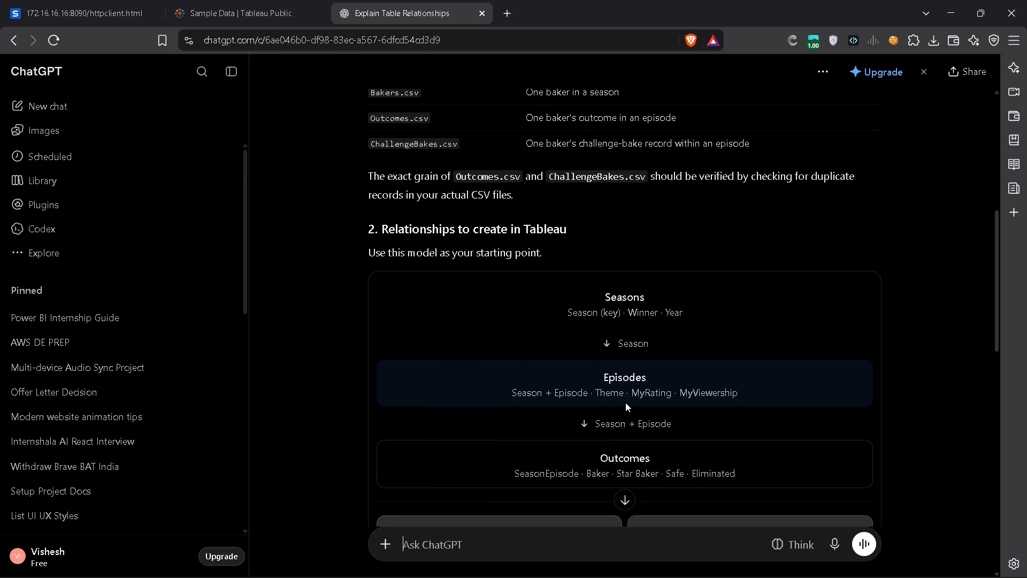
pyautogui.scroll(-1, 625, 402)
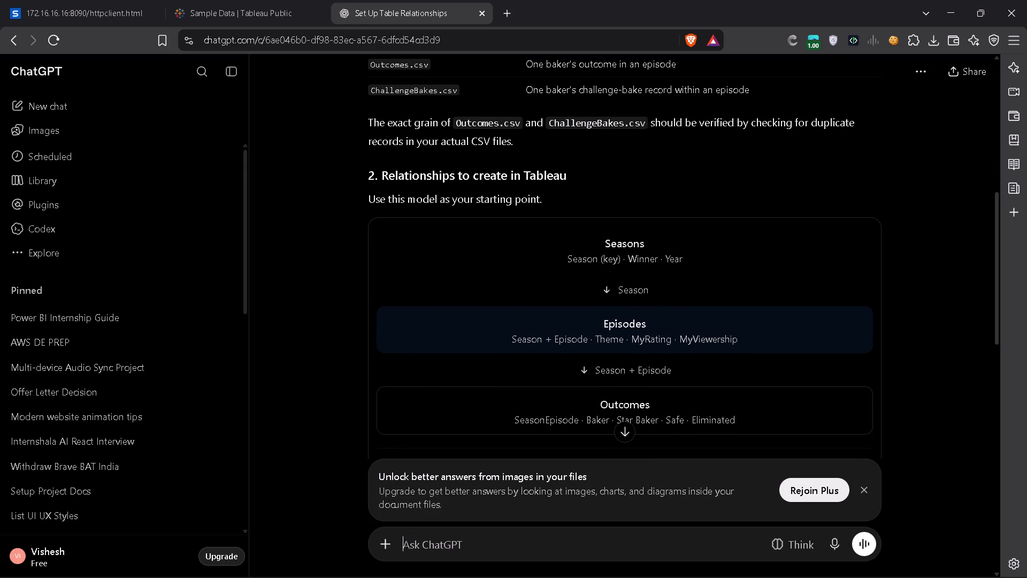
pyautogui.scroll(-1, 630, 290)
pyautogui.click(866, 493)
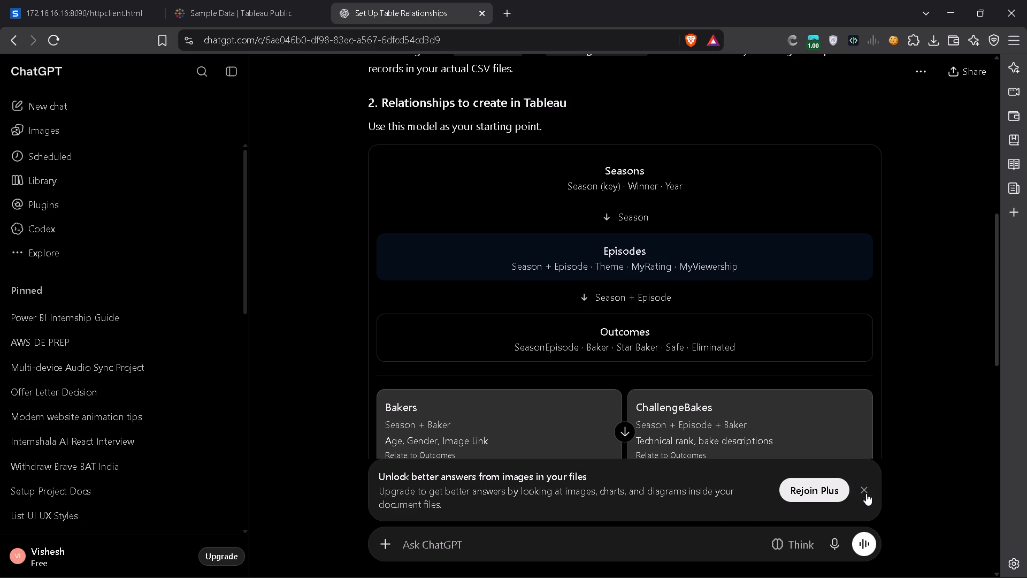
pyautogui.scroll(-2, 654, 397)
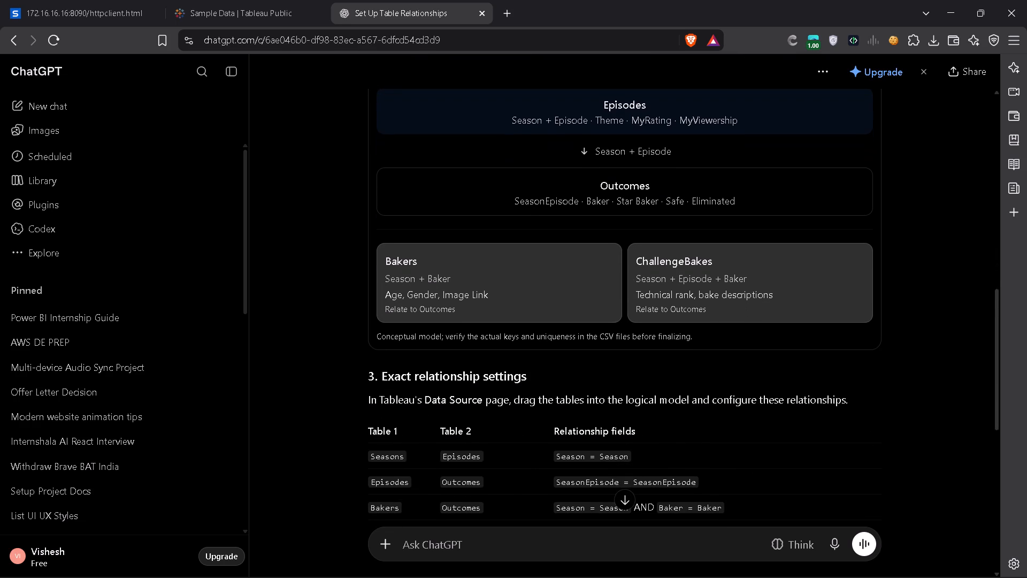
pyautogui.scroll(-1, 654, 397)
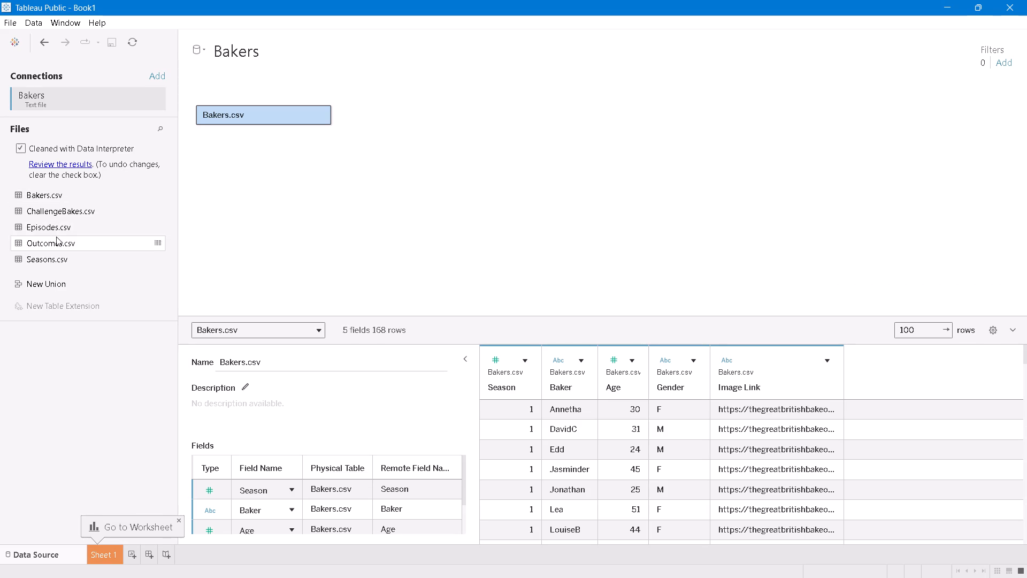
# In Tableau Public, add Episodes.csv to the data model as a new base table beneath Bakers.csv.
pyautogui.moveTo(51, 227); pyautogui.dragTo(388, 156)
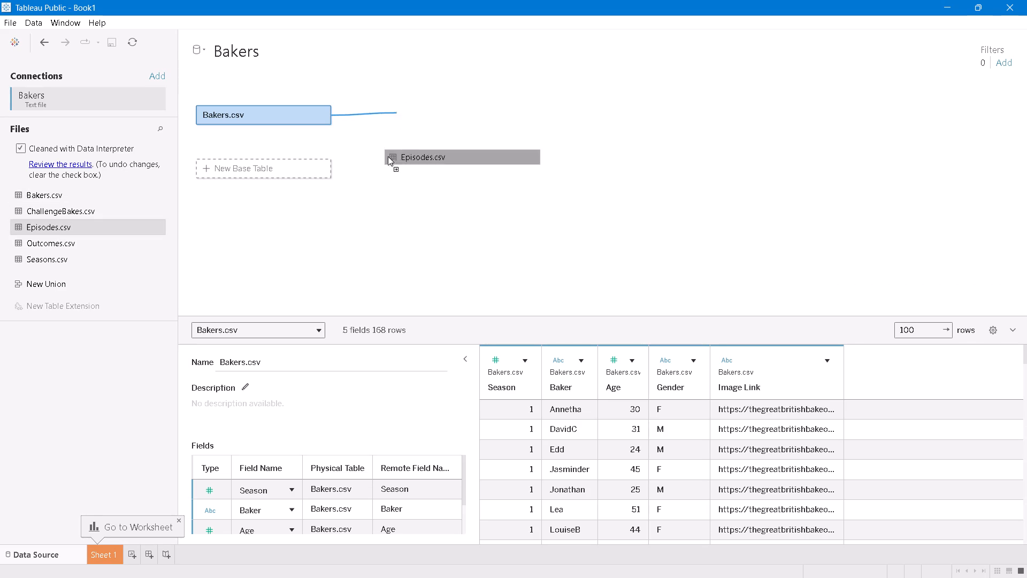
pyautogui.moveTo(388, 156); pyautogui.dragTo(214, 170)
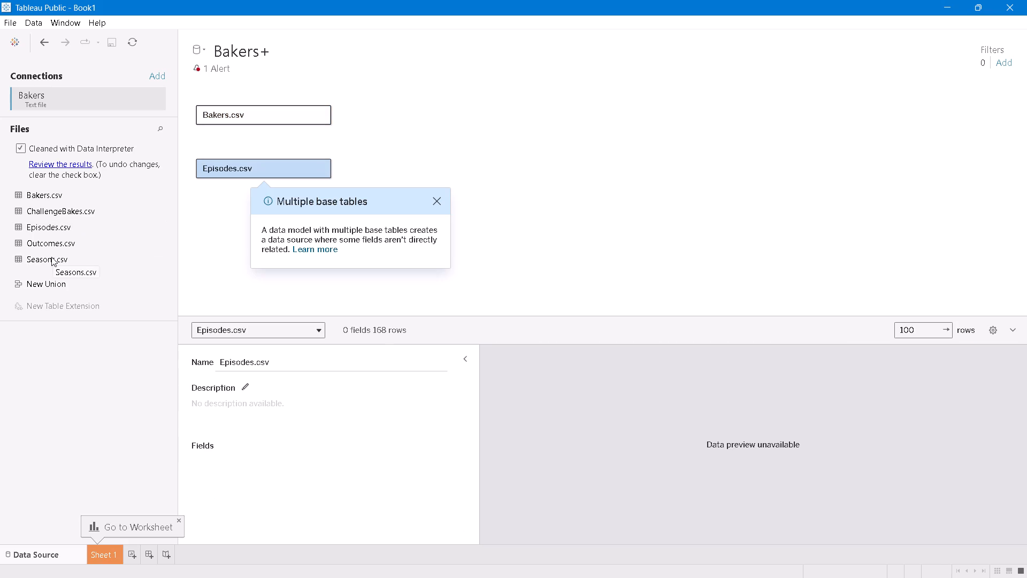
# Add Seasons.csv to the data model as a table related to Episodes.csv, matching Season = Season.
pyautogui.moveTo(51, 257); pyautogui.dragTo(412, 171)
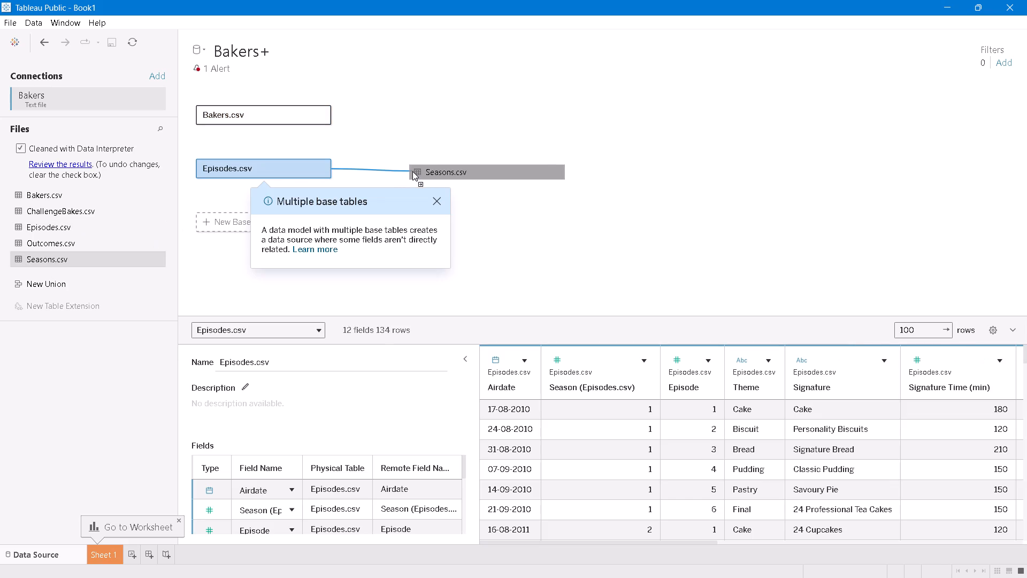
pyautogui.moveTo(412, 171); pyautogui.dragTo(413, 168)
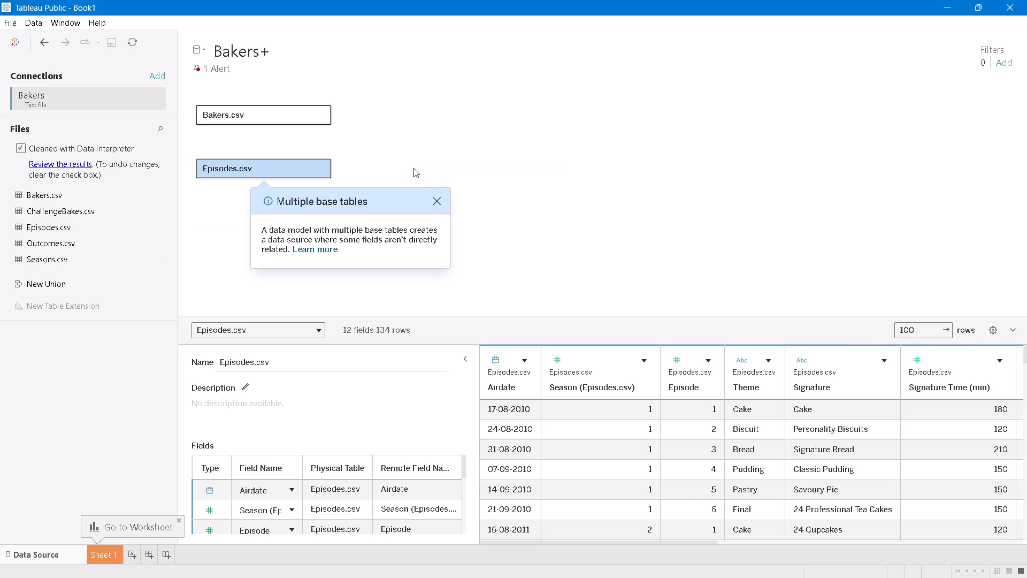
pyautogui.click(413, 168)
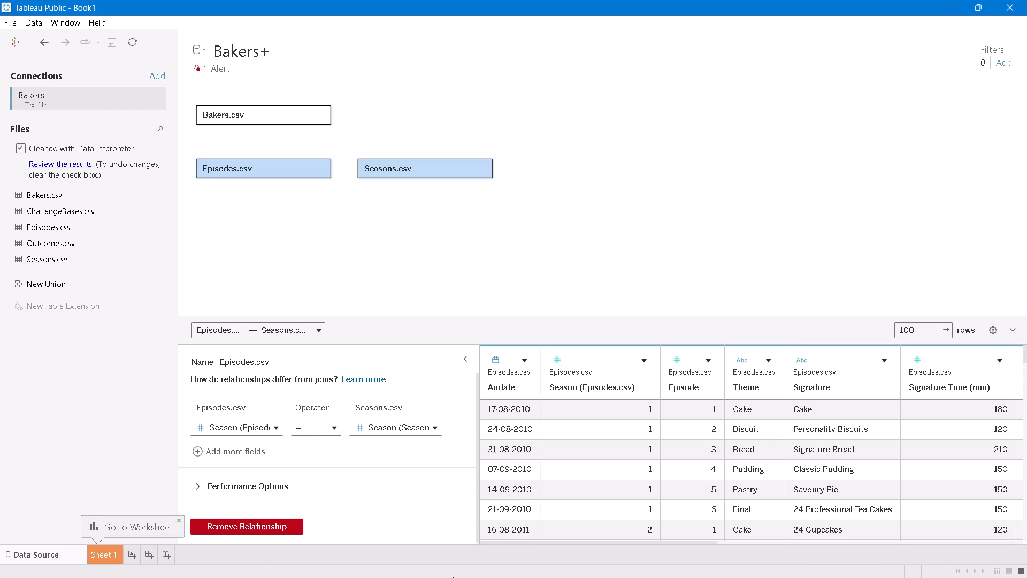
# Switch to the Brave browser and open a new tab beside the ChatGPT conversation.
pyautogui.click(679, 577)
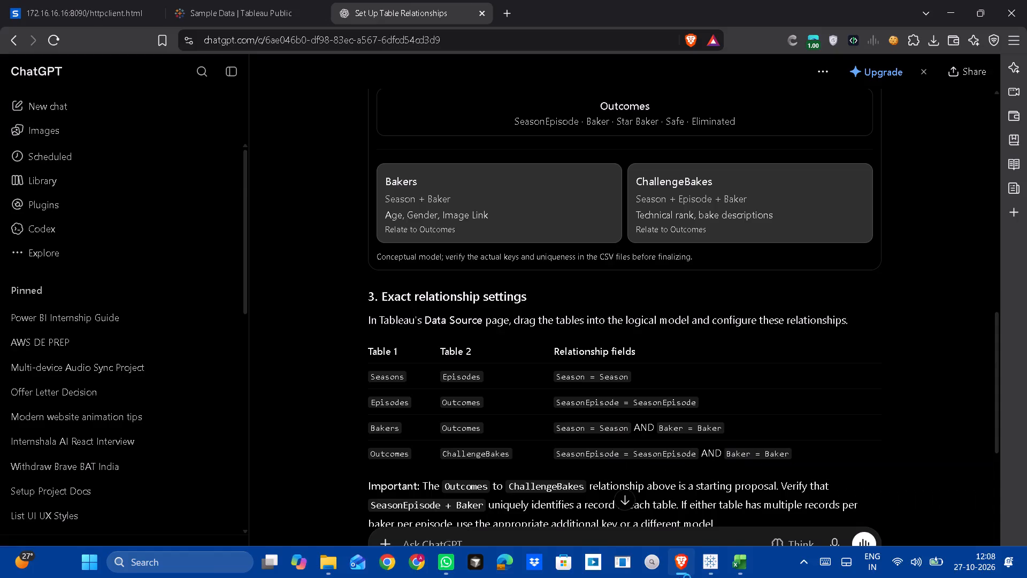
pyautogui.click(511, 12)
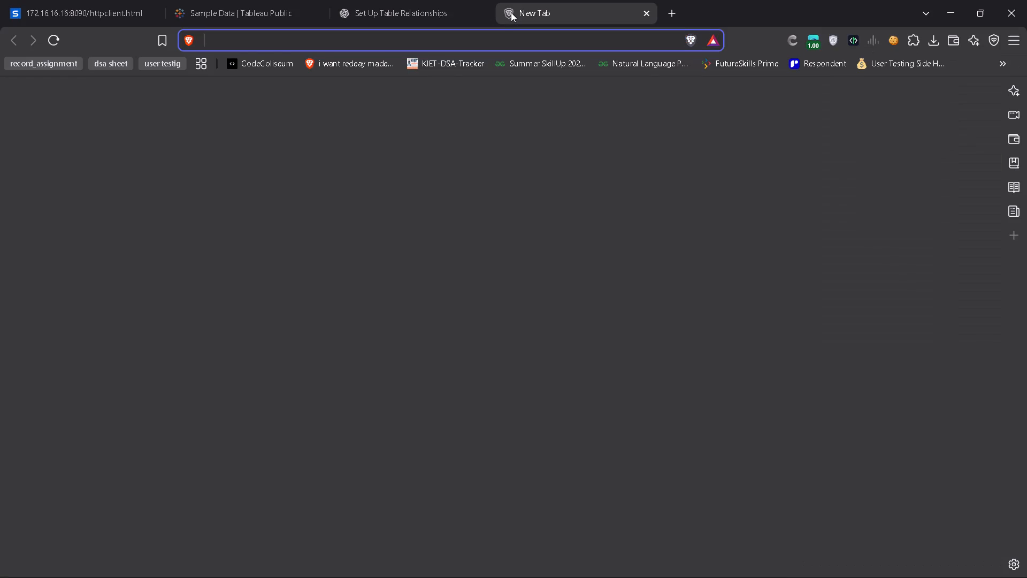
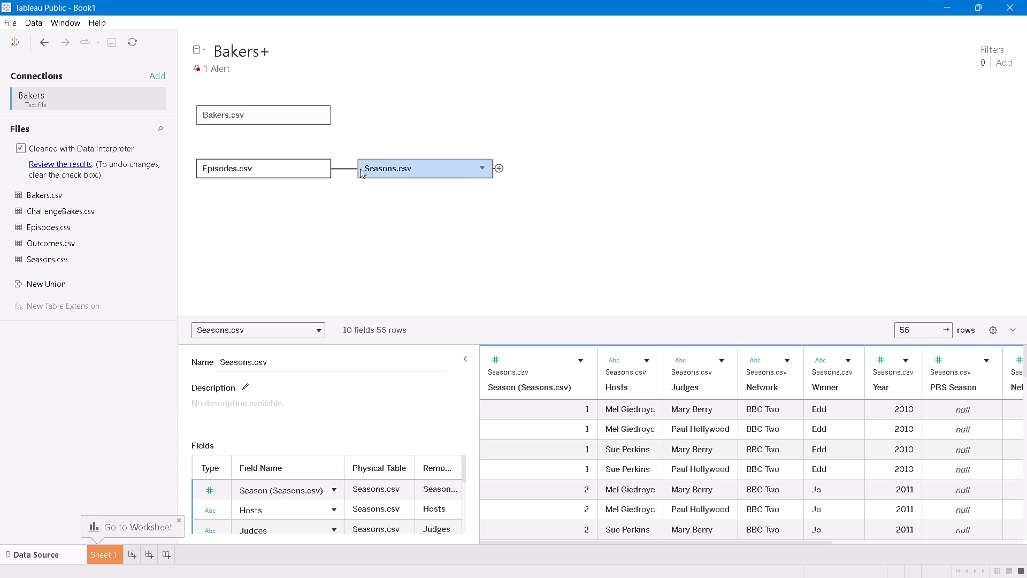
# Select the Episodes.csv table in the data model and start a new relationship from it.
pyautogui.click(329, 173)
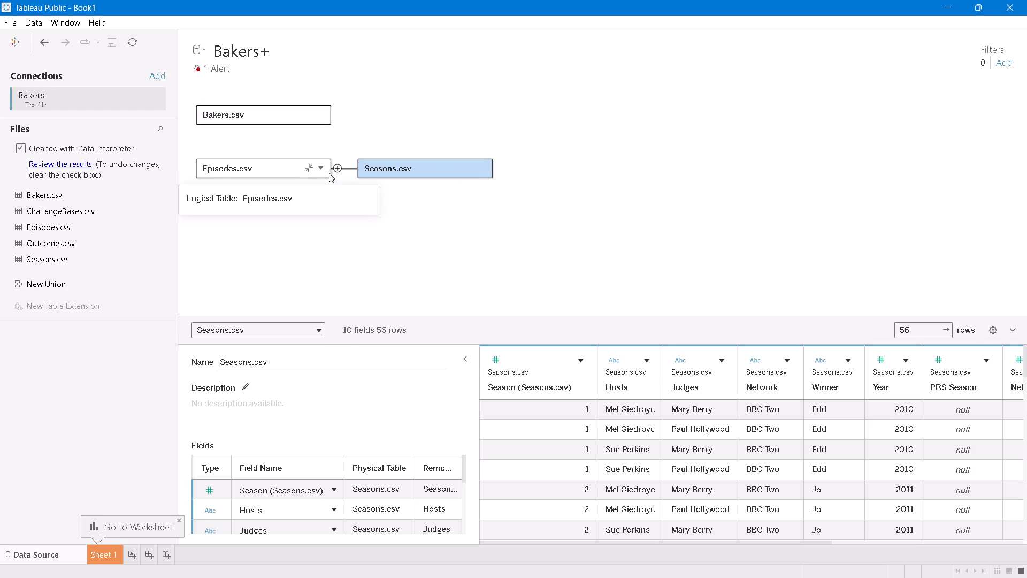
pyautogui.click(337, 167)
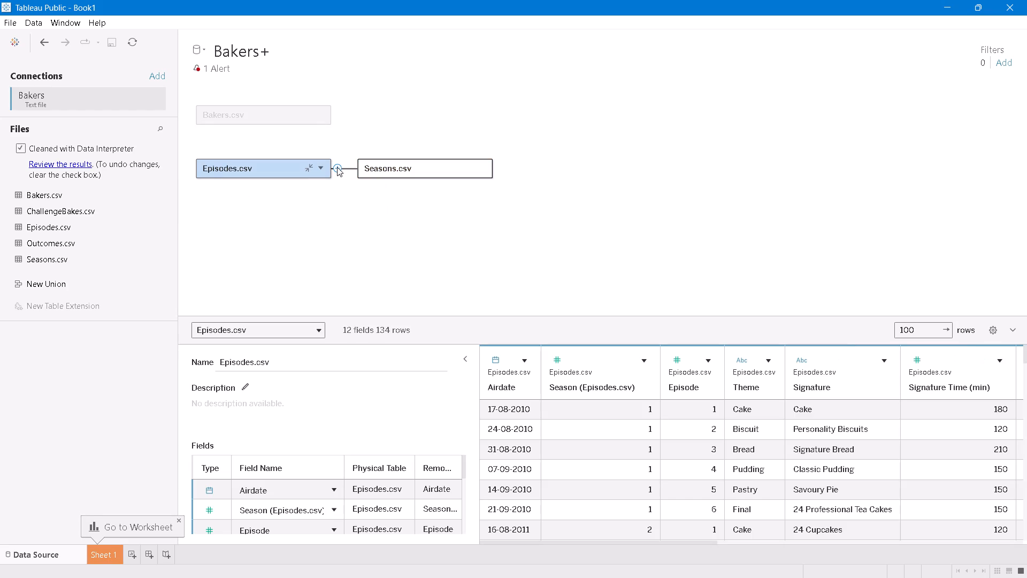
pyautogui.click(337, 167)
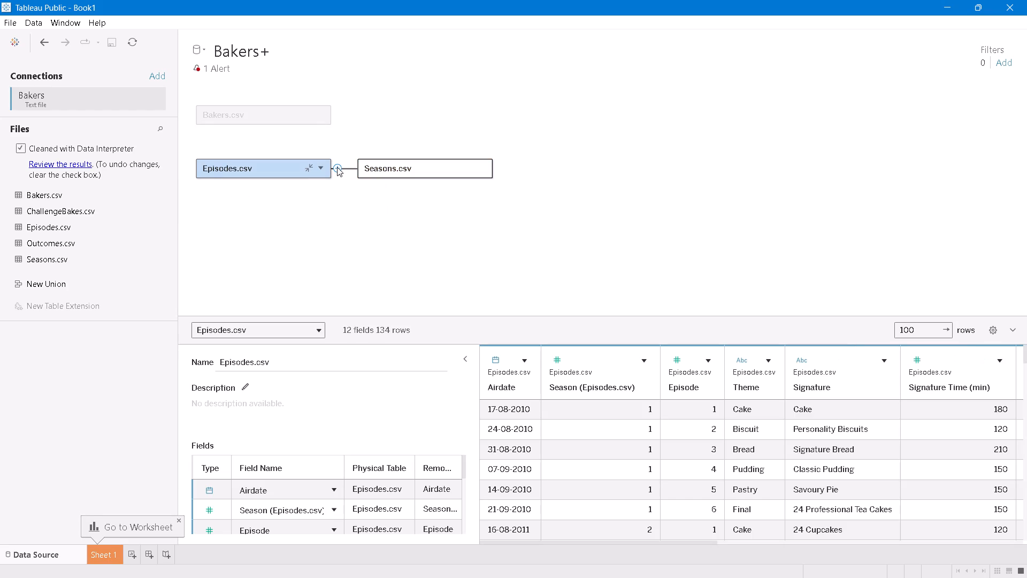
pyautogui.tripleClick(337, 167)
pyautogui.tripleClick(337, 167)
pyautogui.click(337, 167)
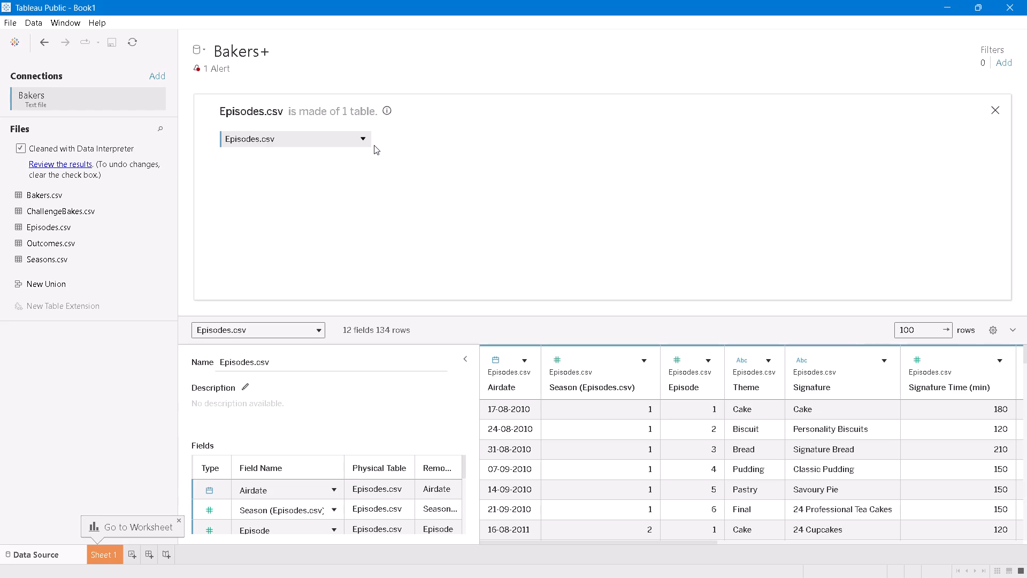
pyautogui.scroll(6, 362, 157)
pyautogui.click(997, 110)
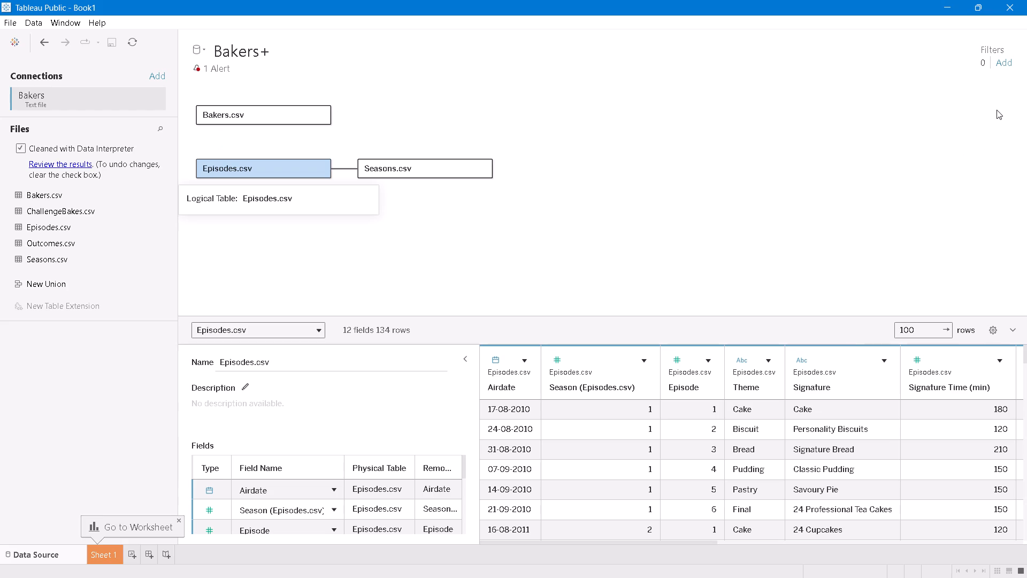
pyautogui.click(320, 168)
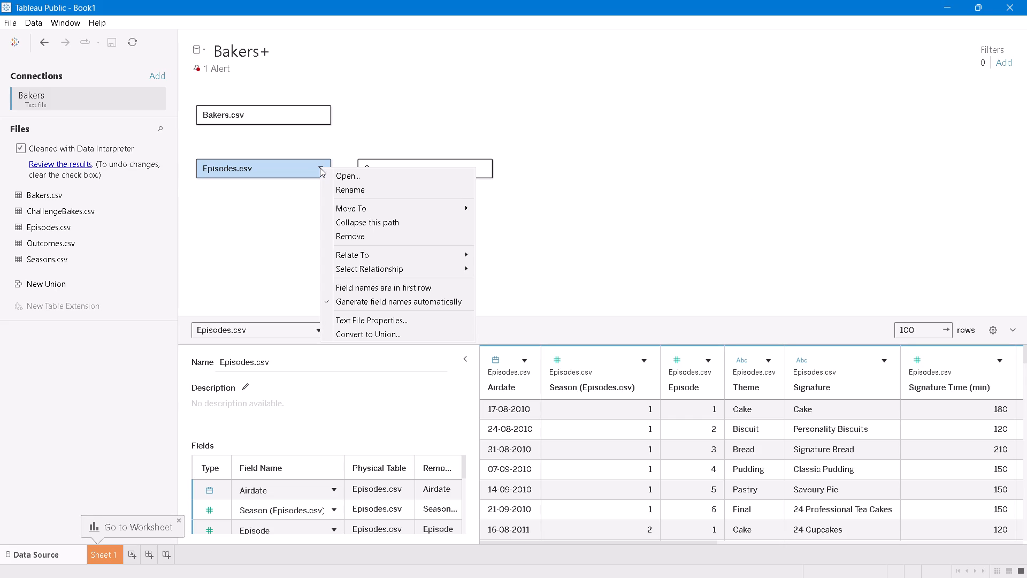
pyautogui.click(588, 227)
pyautogui.scroll(-1, 351, 419)
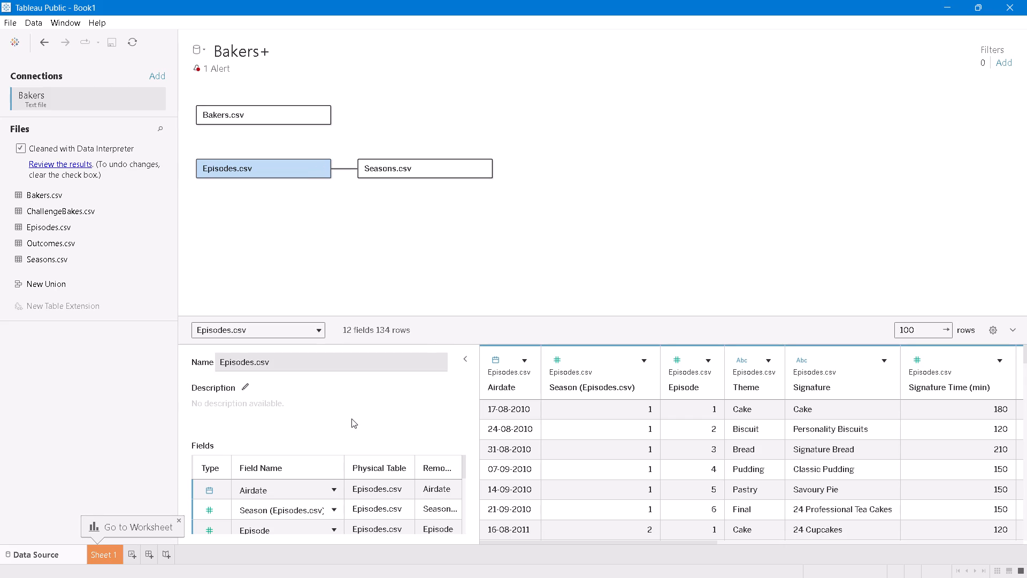
pyautogui.scroll(1, 351, 419)
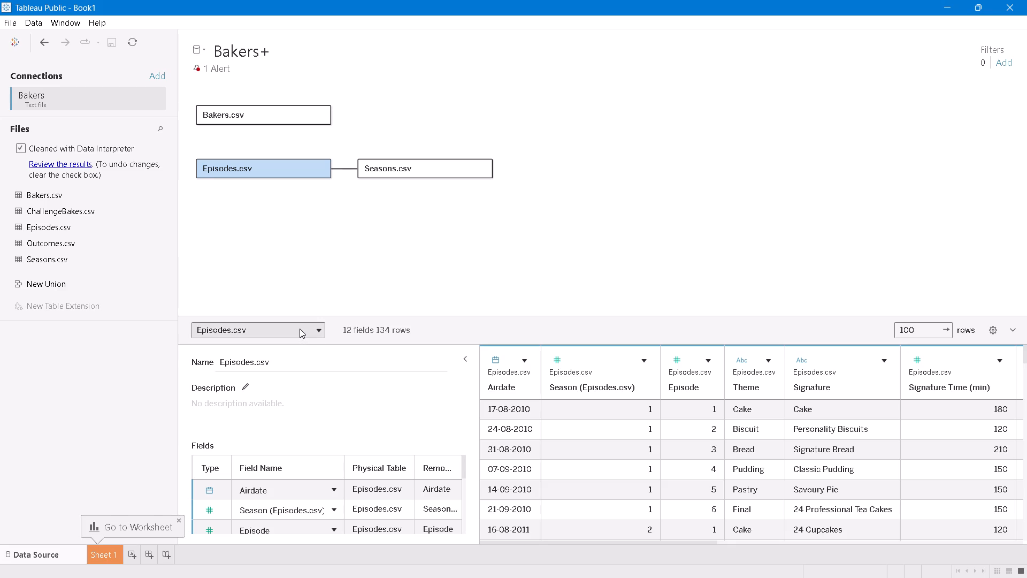
pyautogui.click(405, 224)
pyautogui.click(344, 168)
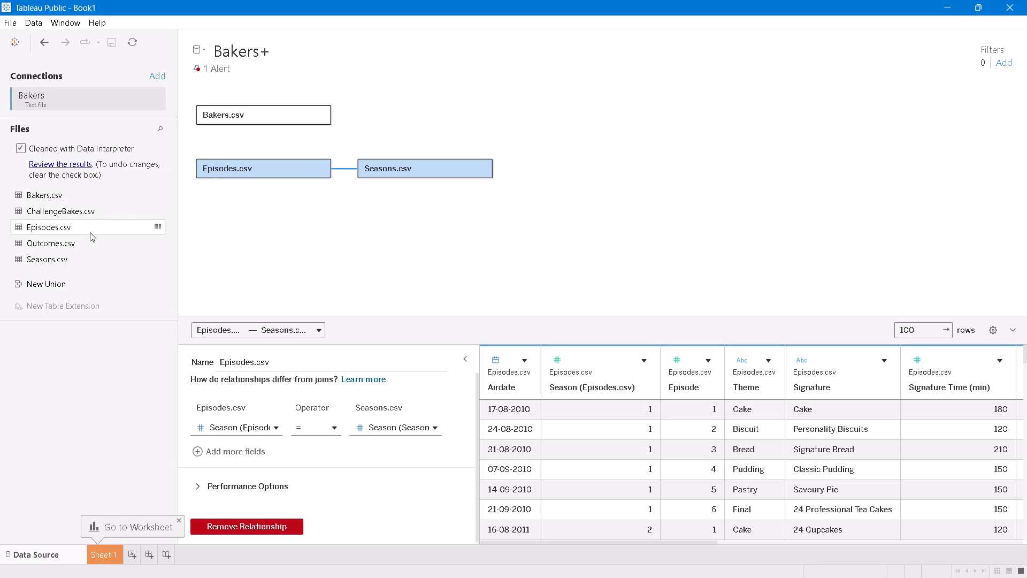
# Add Outcomes.csv to the data model as a table related to Episodes.csv and read the alert on the new relationship.
pyautogui.moveTo(74, 243); pyautogui.dragTo(345, 210)
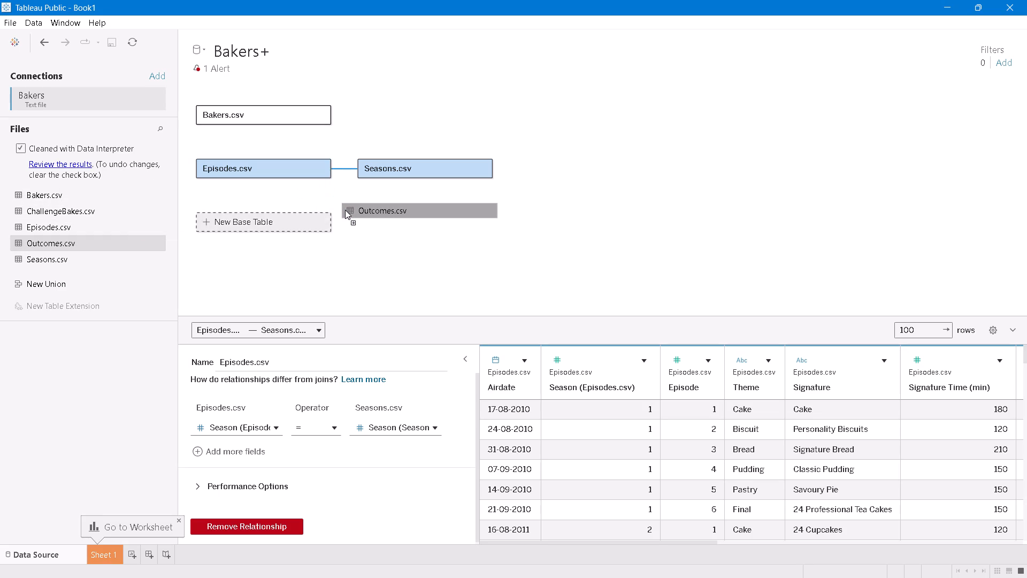
pyautogui.moveTo(345, 210); pyautogui.dragTo(346, 209)
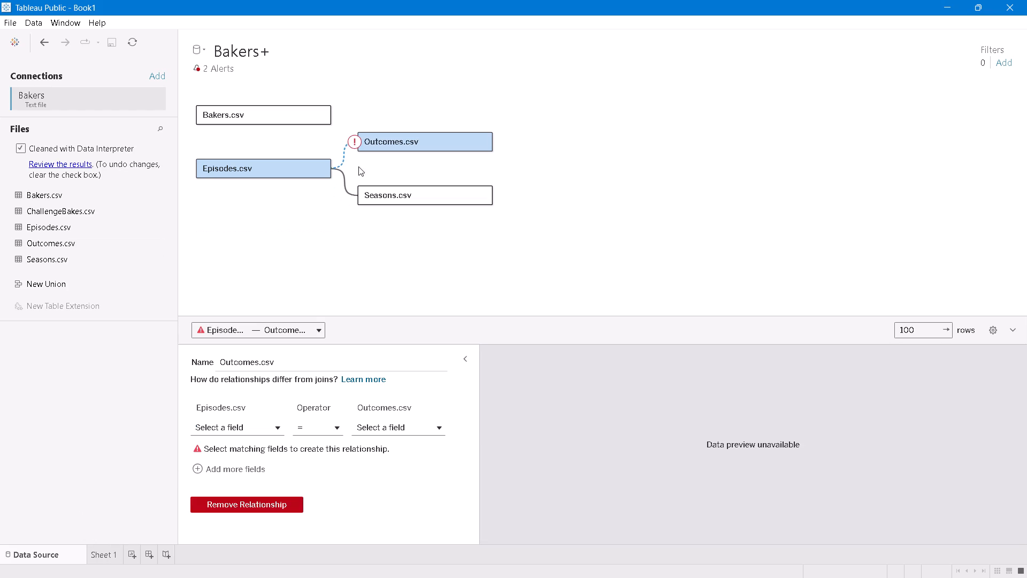
pyautogui.click(358, 141)
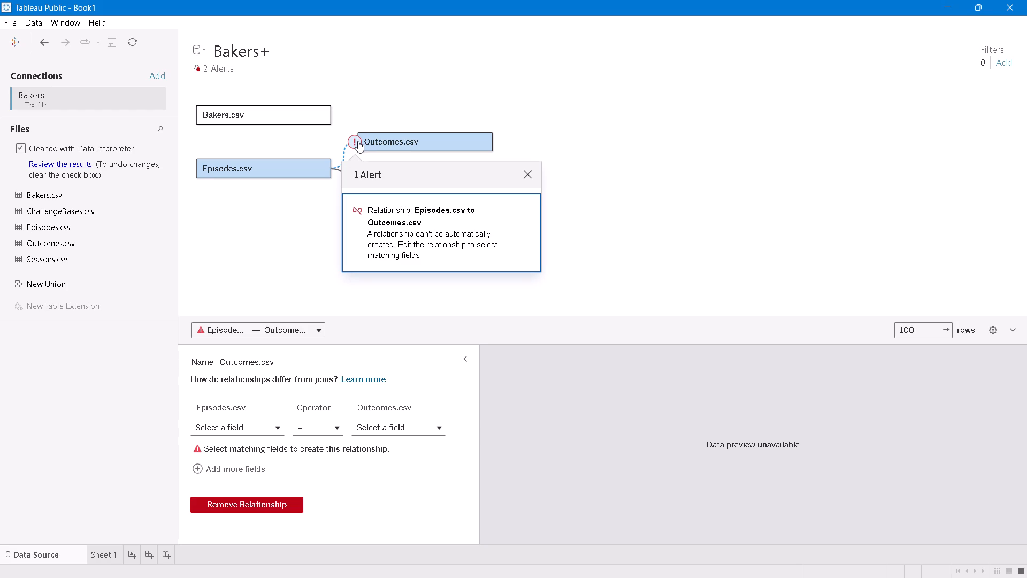
pyautogui.click(528, 175)
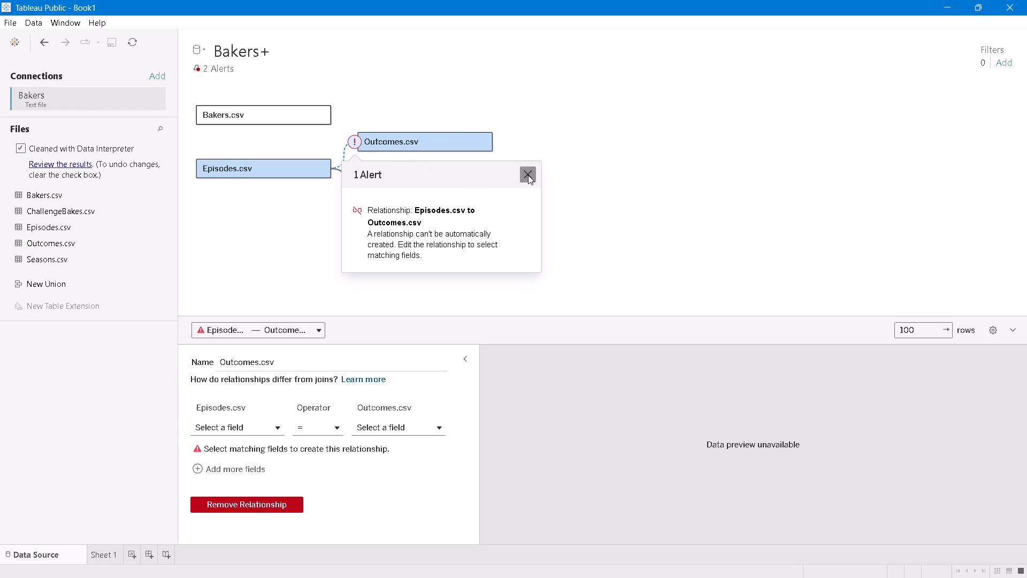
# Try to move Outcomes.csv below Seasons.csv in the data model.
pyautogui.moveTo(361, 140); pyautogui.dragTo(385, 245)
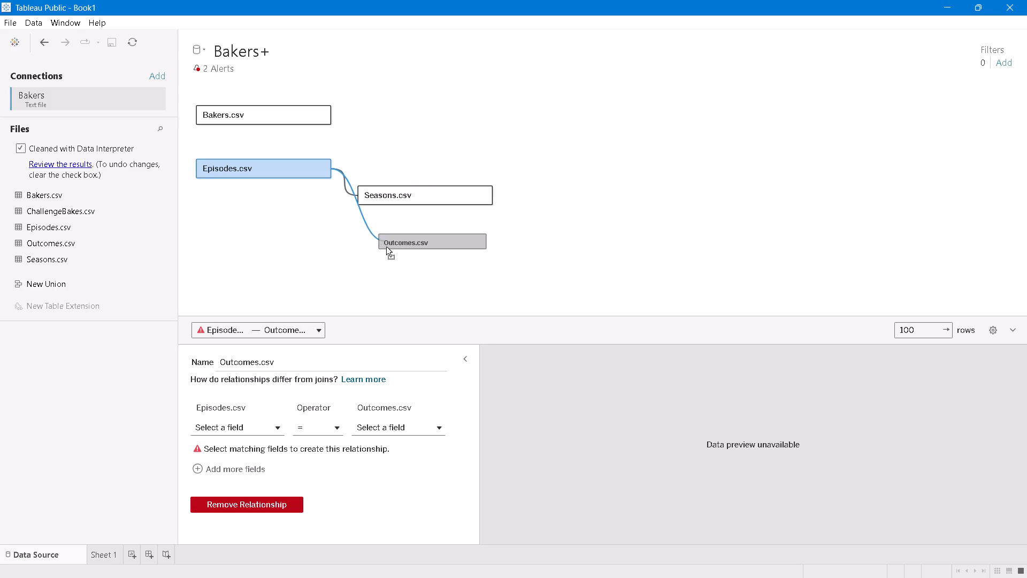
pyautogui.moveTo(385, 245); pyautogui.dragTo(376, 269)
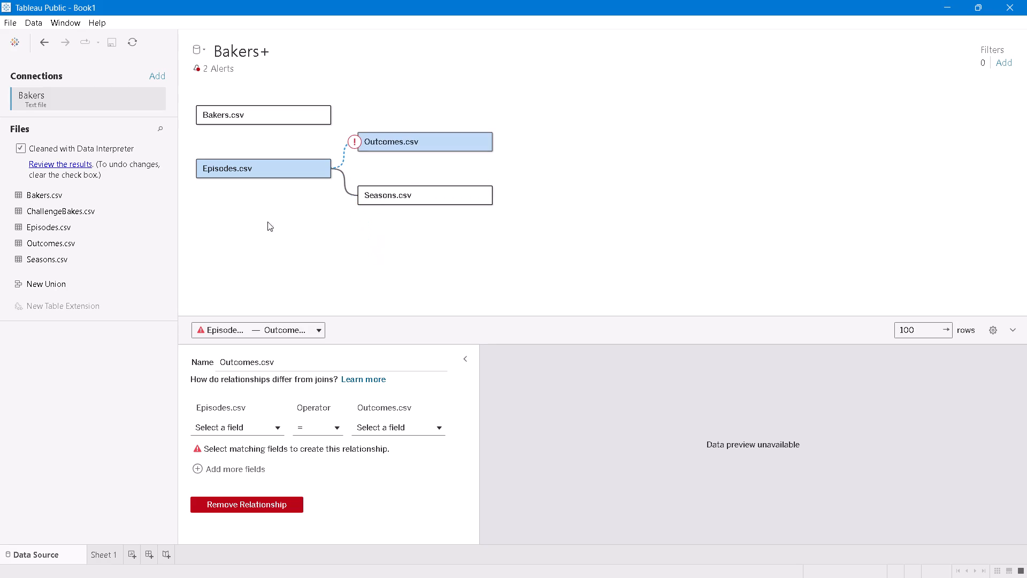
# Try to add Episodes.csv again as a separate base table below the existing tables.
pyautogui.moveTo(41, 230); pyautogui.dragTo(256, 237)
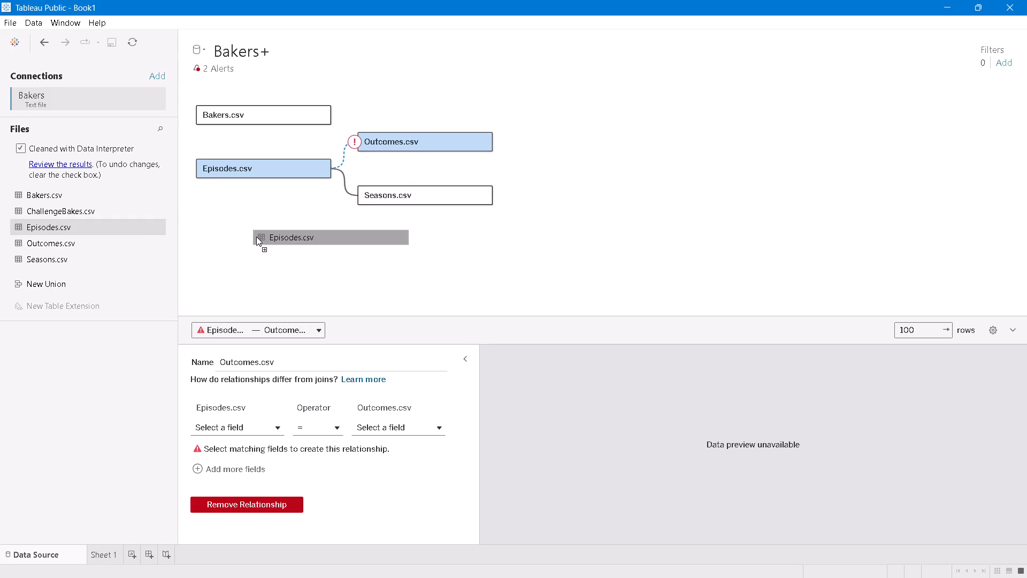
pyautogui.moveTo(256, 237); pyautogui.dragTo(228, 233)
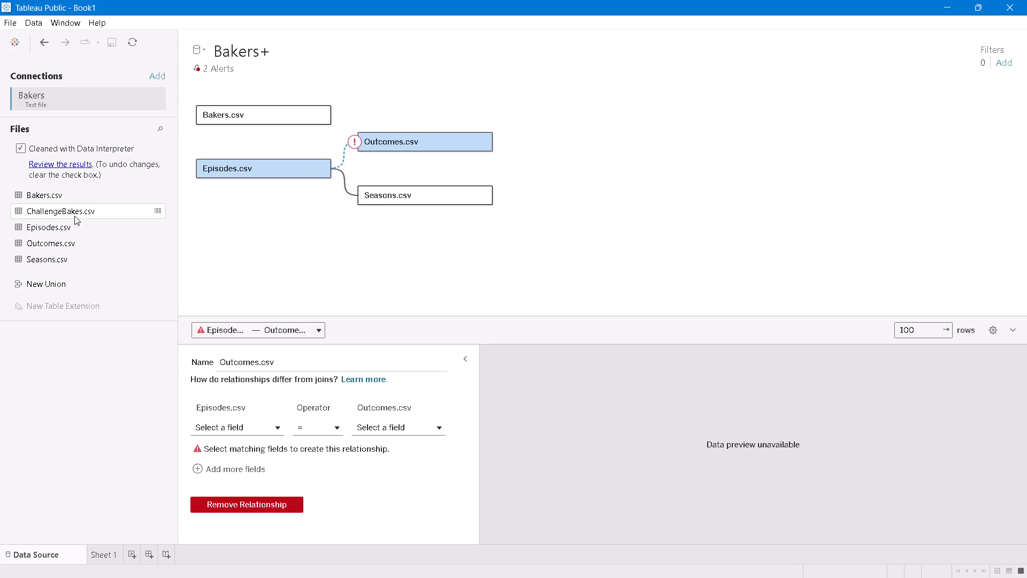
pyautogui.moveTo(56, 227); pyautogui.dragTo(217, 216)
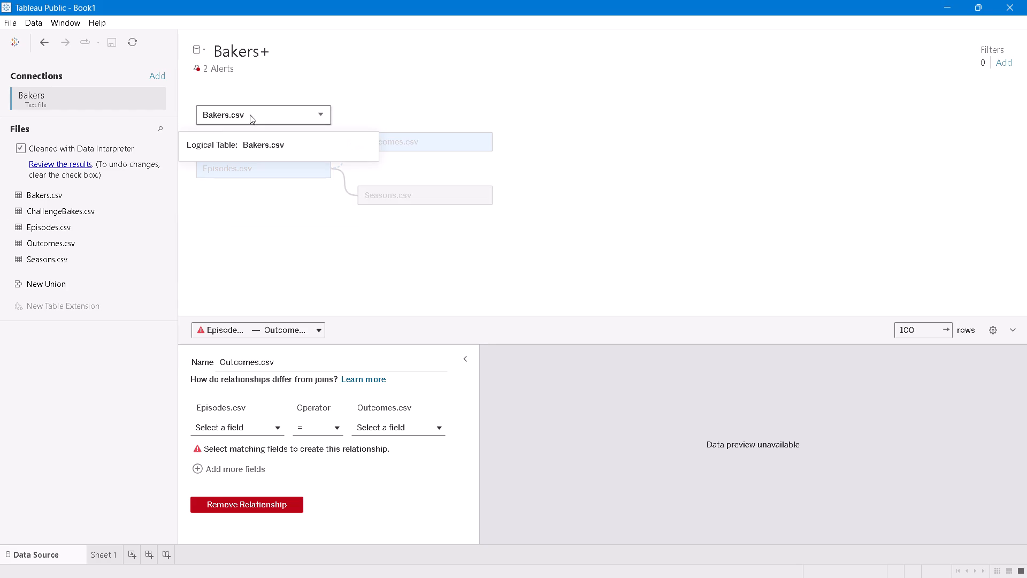
# Remove Bakers.csv from the data model.
pyautogui.moveTo(250, 115); pyautogui.dragTo(109, 181)
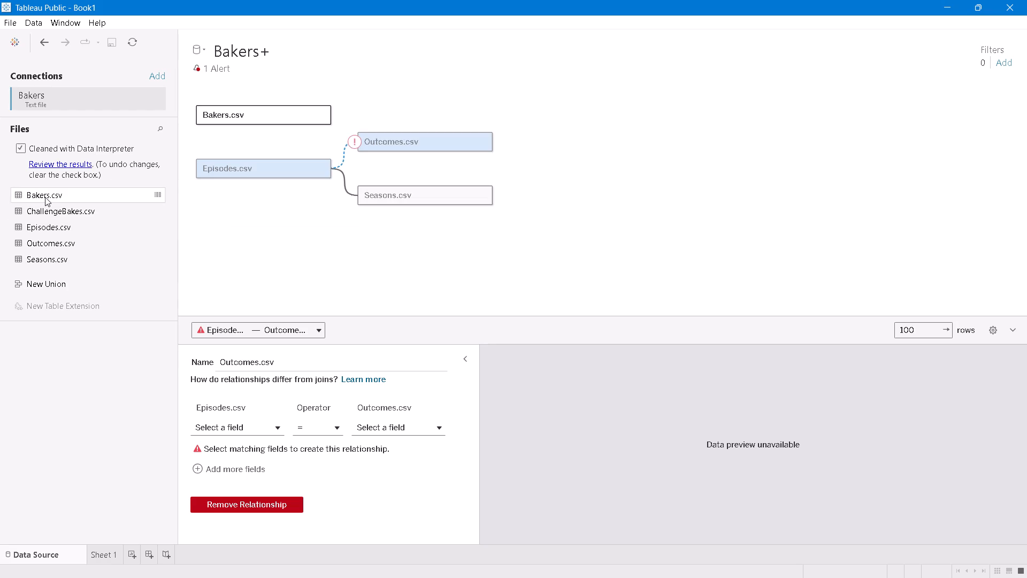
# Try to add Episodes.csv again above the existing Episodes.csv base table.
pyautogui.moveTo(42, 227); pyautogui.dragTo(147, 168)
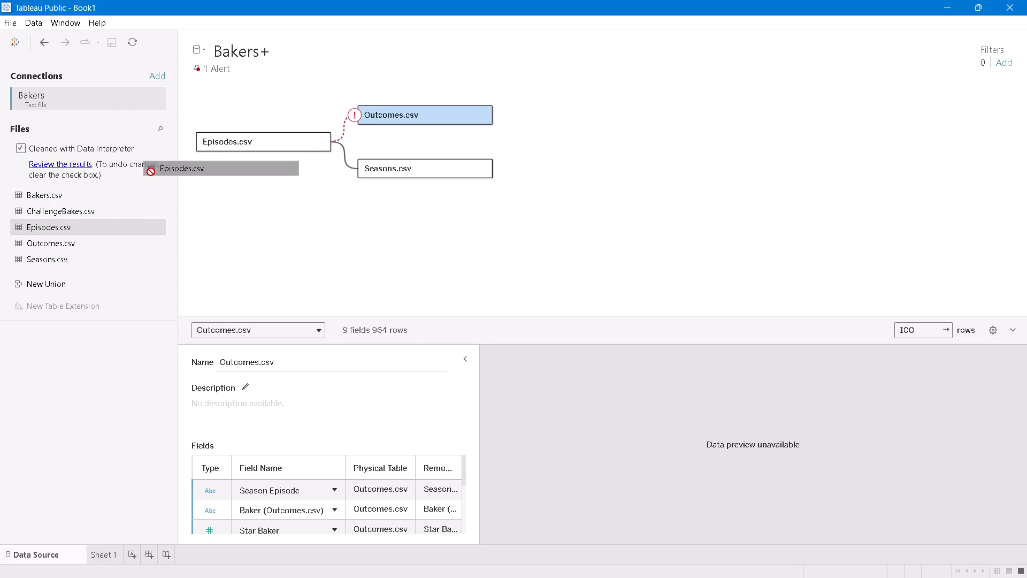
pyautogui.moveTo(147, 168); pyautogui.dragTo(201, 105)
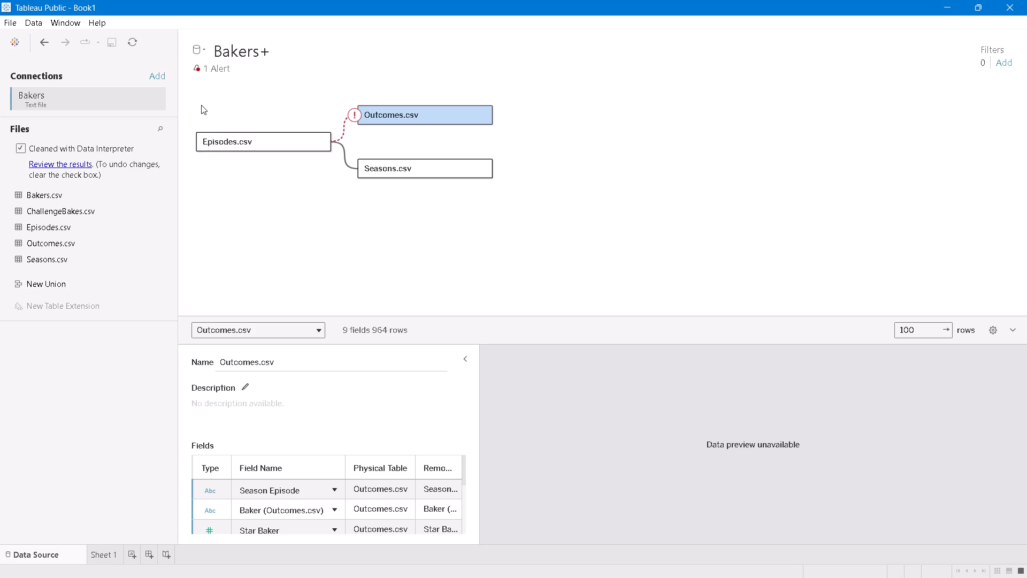
# Search the Episodes.csv fields of the Outcomes relationship for SeasonEpisode copied from ChatGPT, and recheck the reply's guidance on matching these two tables.
pyautogui.click(346, 124)
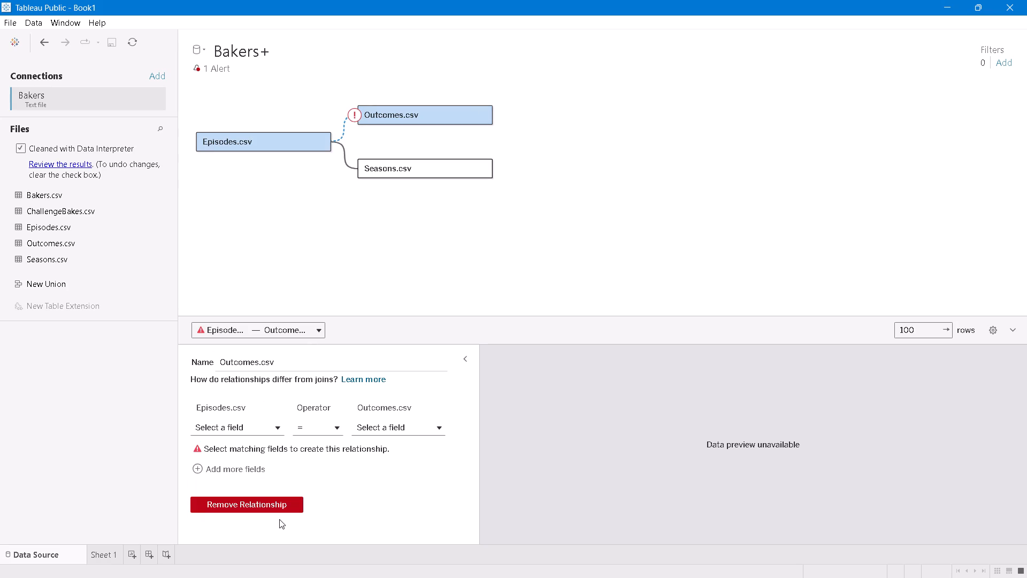
pyautogui.click(273, 427)
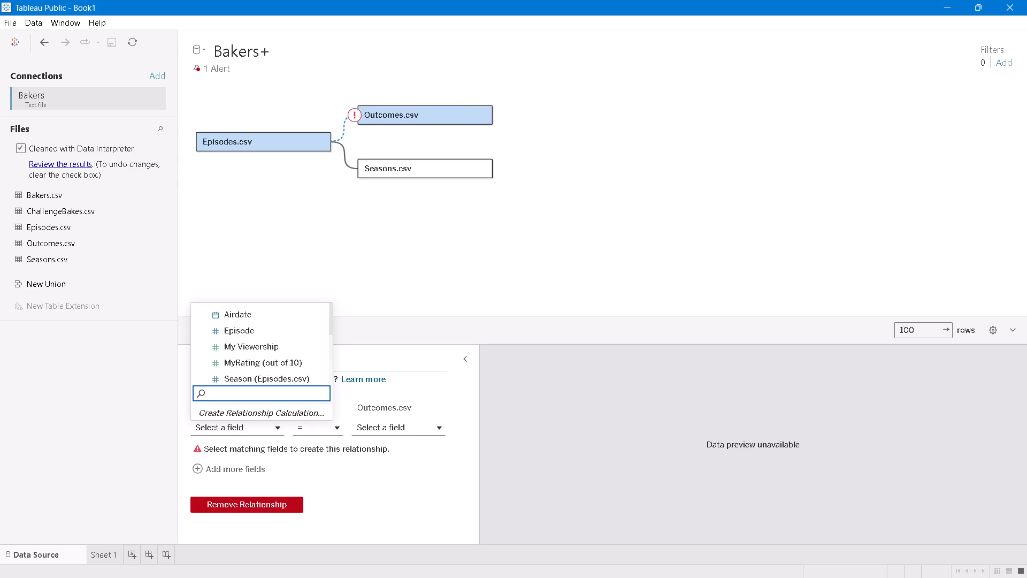
pyautogui.scroll(-1, 277, 382)
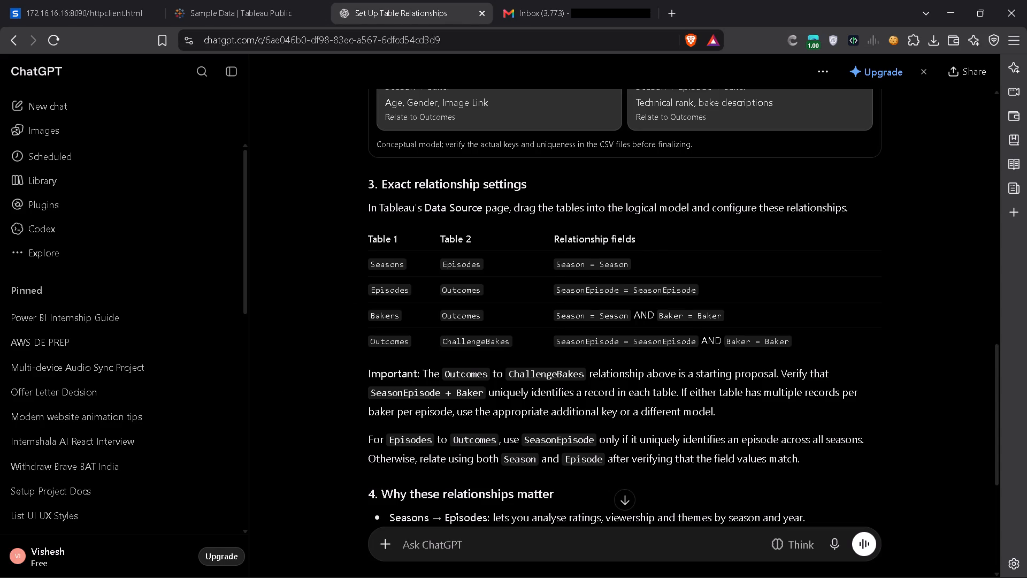
pyautogui.doubleClick(573, 291)
pyautogui.hotkey('ctrl', 'c')
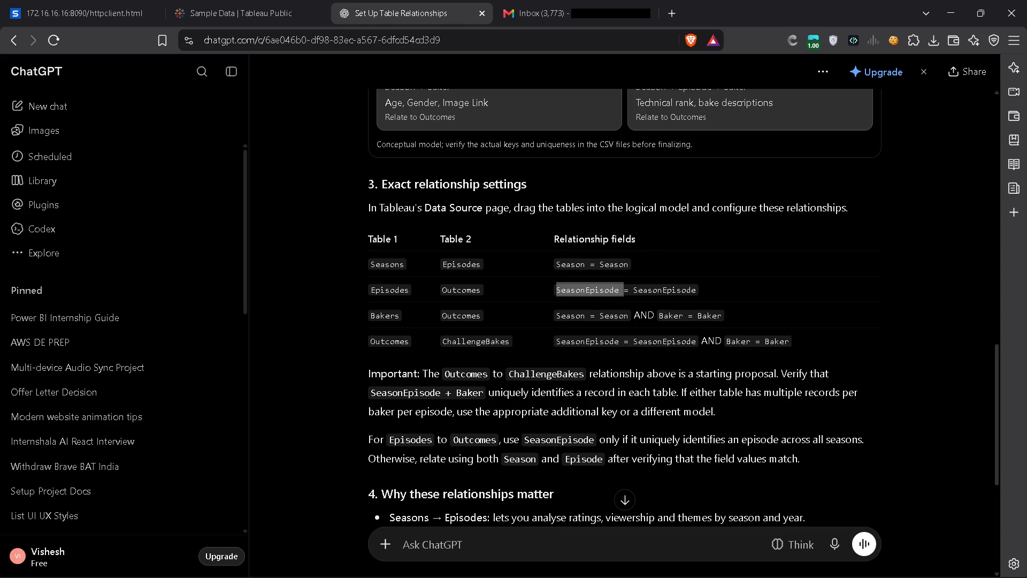
pyautogui.hotkey('ctrl', 'v')
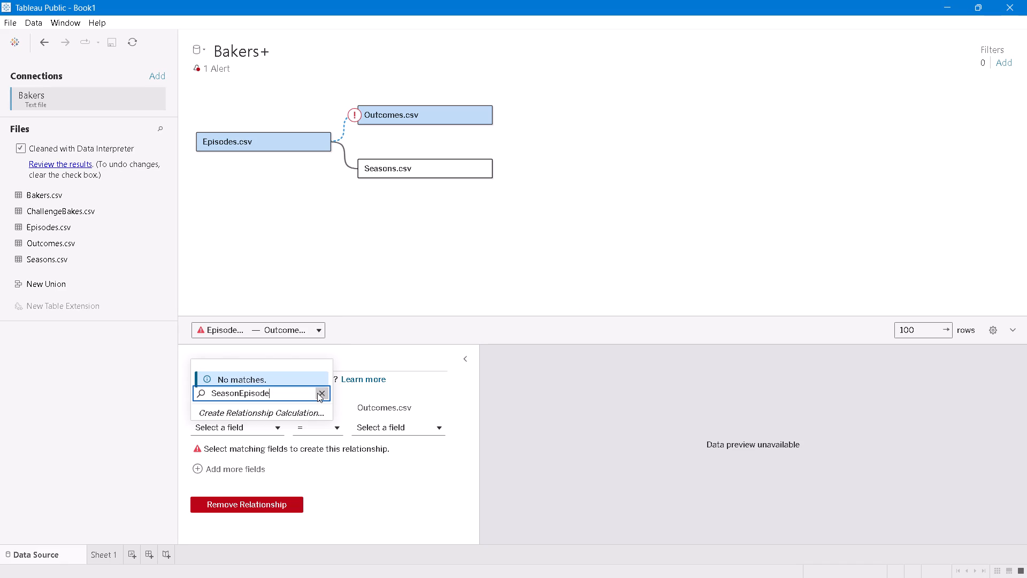
pyautogui.click(319, 393)
pyautogui.scroll(-3, 290, 328)
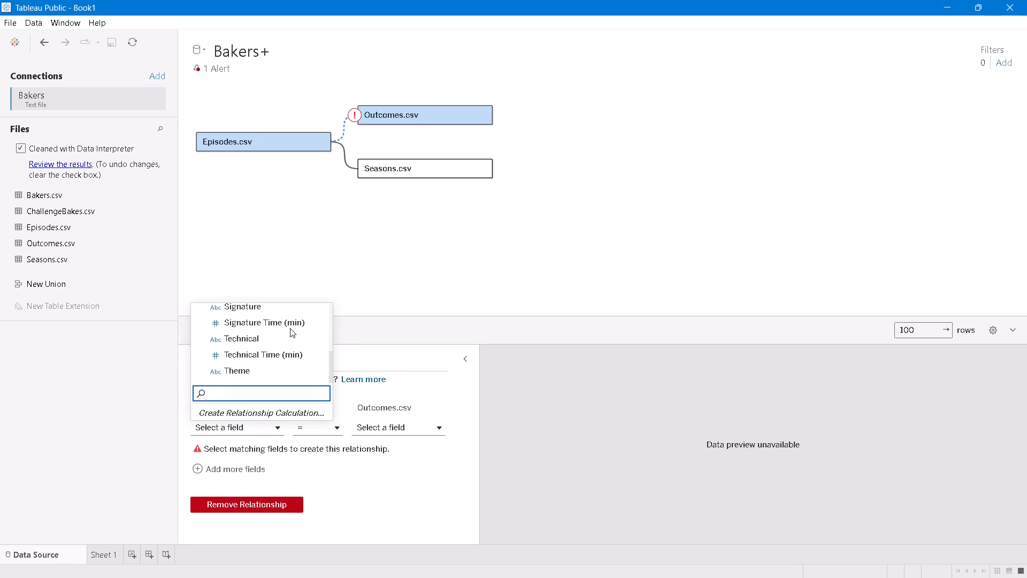
pyautogui.scroll(-1, 290, 328)
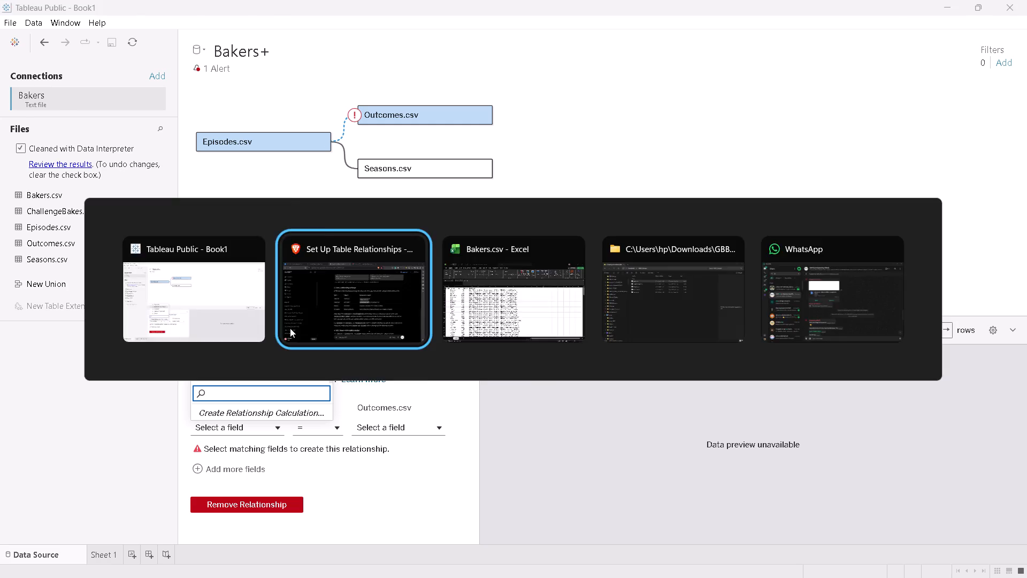
pyautogui.scroll(-1, 570, 259)
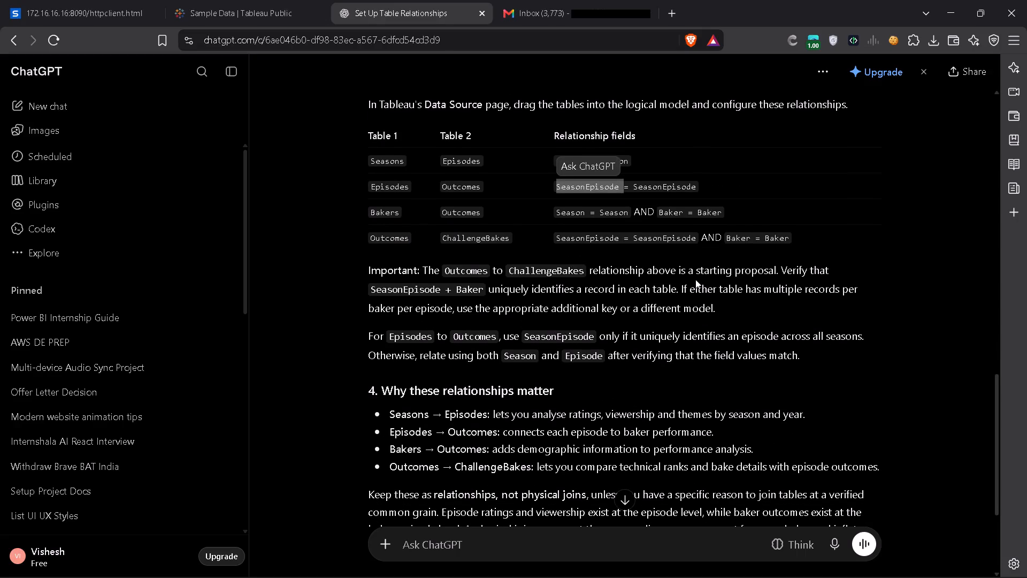
pyautogui.click(695, 279)
pyautogui.scroll(-1, 695, 279)
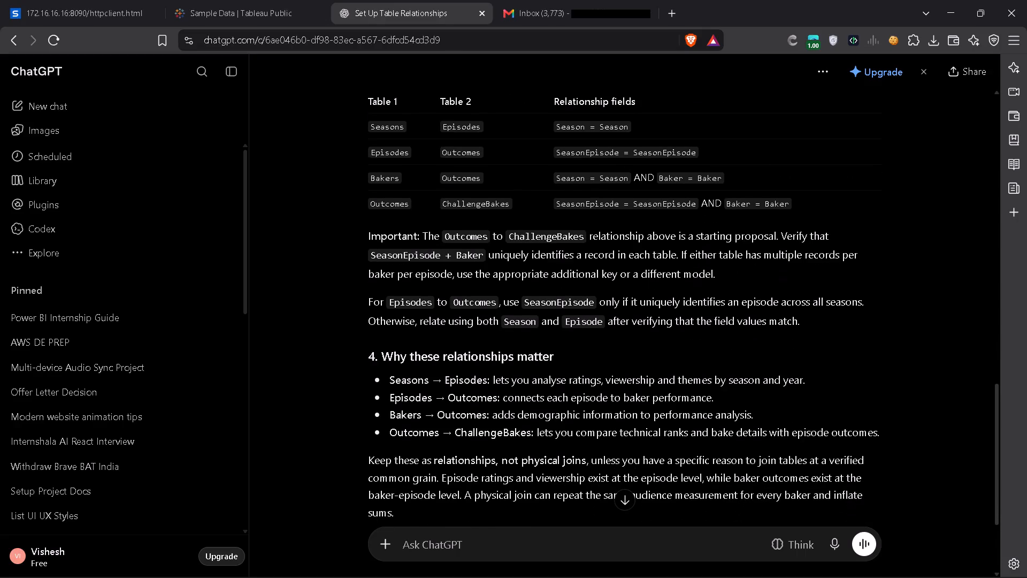
pyautogui.scroll(1, 695, 279)
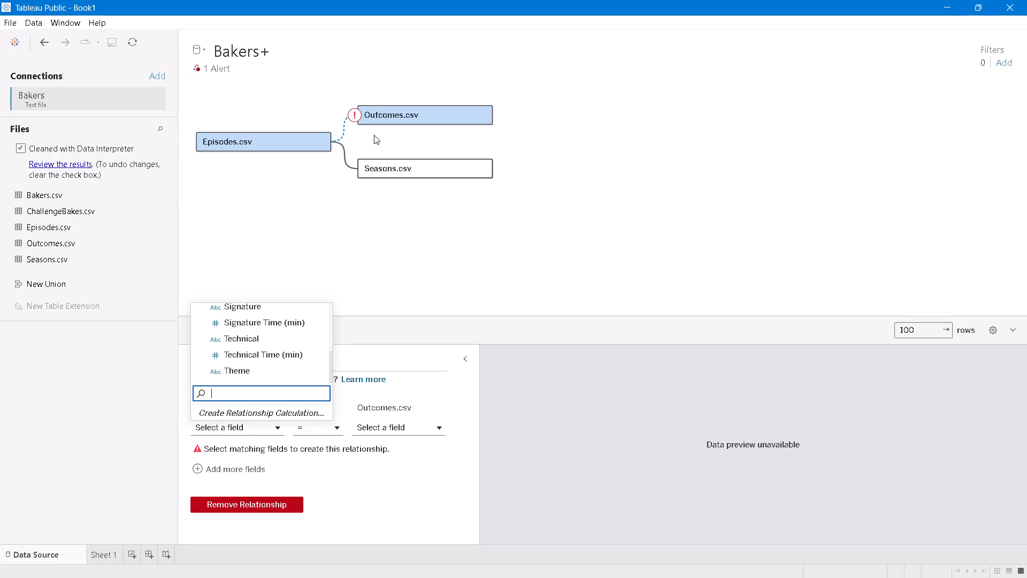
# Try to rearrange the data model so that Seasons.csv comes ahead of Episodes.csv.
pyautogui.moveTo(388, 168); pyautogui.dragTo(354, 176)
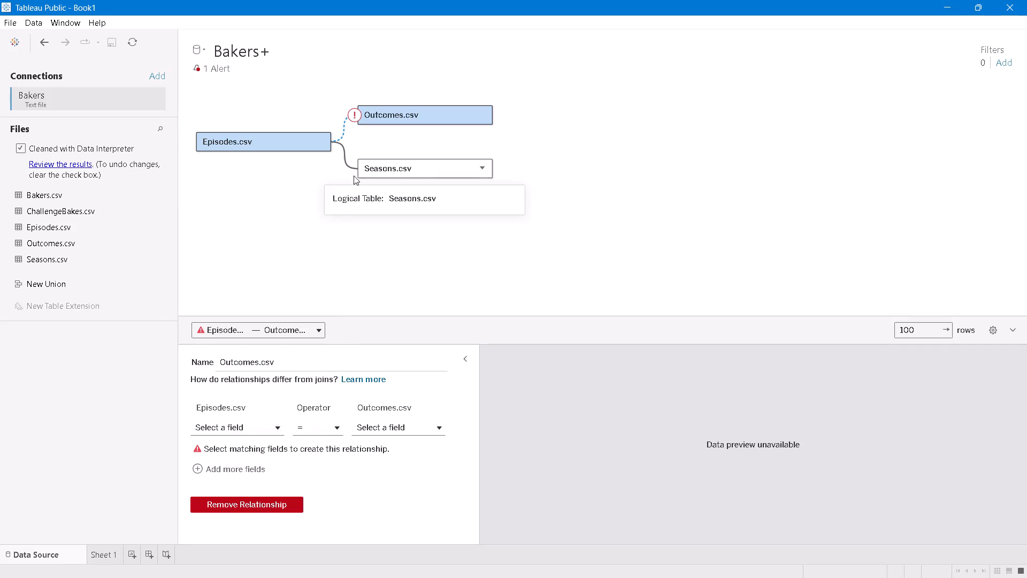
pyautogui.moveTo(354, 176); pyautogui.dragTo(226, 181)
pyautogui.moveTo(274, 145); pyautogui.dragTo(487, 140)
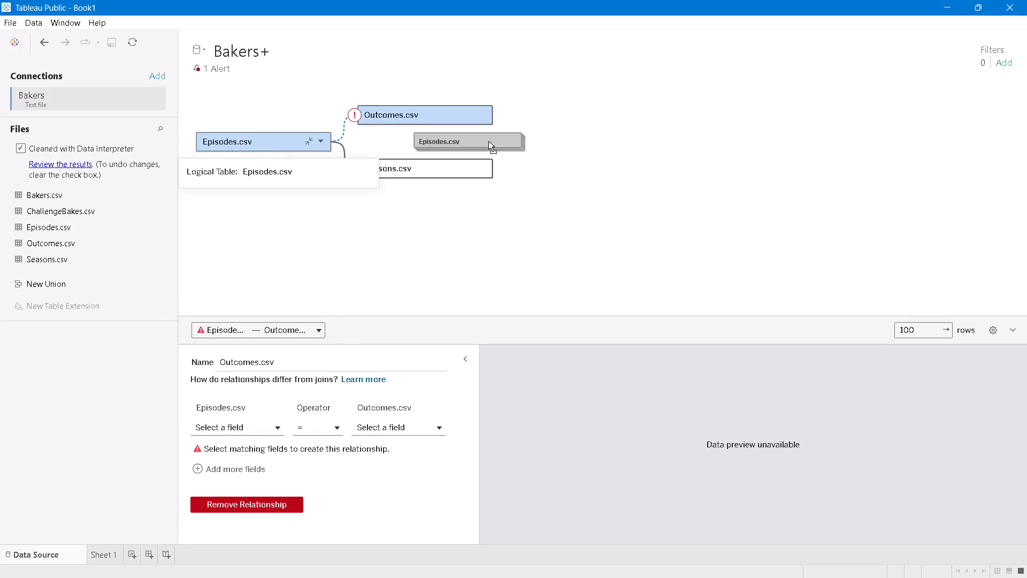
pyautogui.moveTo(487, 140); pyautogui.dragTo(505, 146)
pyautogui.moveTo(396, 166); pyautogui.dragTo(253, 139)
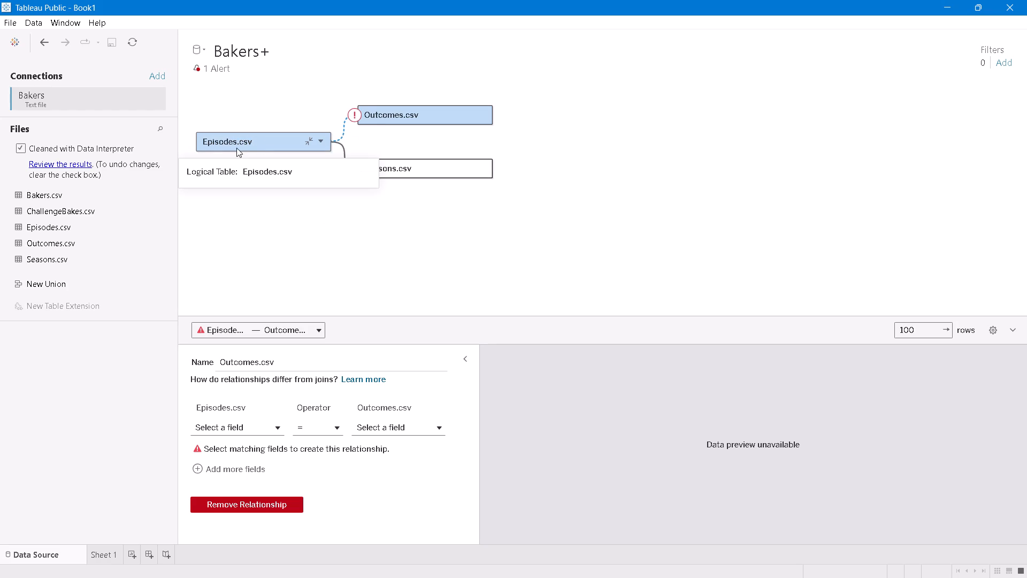
# Remove the base table Episodes.csv from the data model together with its related tables.
pyautogui.moveTo(257, 147); pyautogui.dragTo(67, 228)
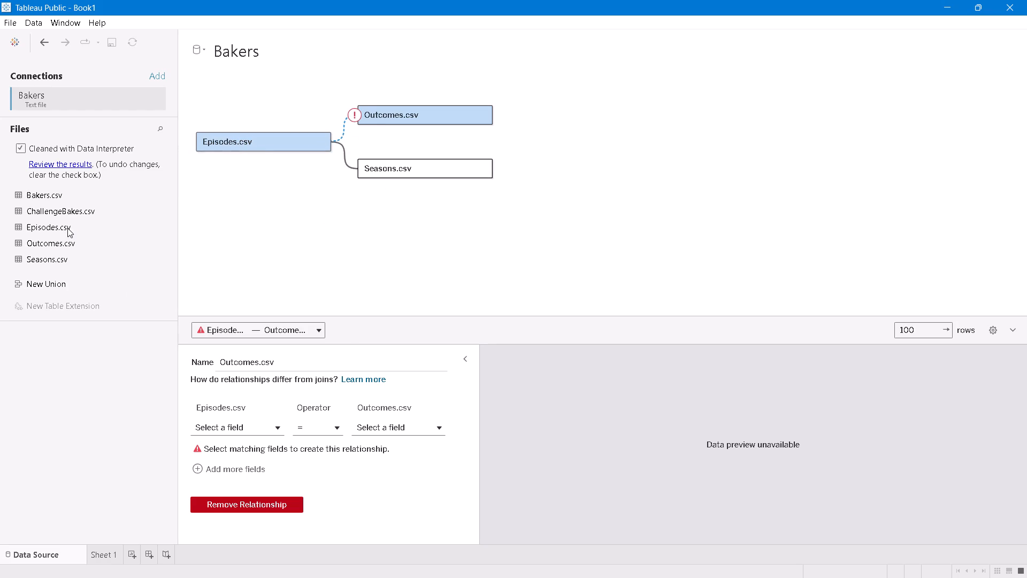
# Add Seasons.csv as the base table of the data model and relate Episodes.csv to it.
pyautogui.moveTo(51, 258); pyautogui.dragTo(213, 140)
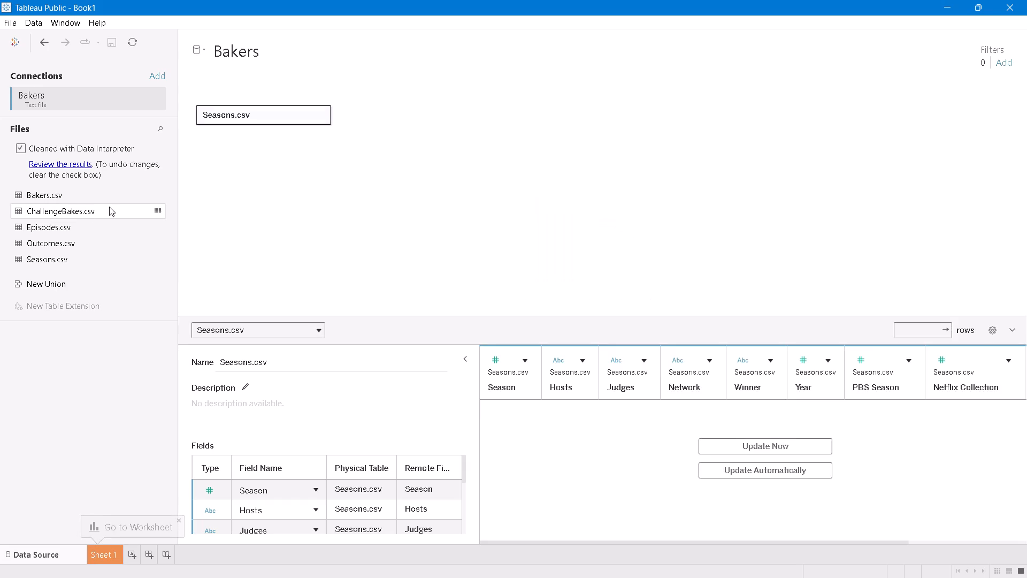
pyautogui.moveTo(62, 229); pyautogui.dragTo(381, 124)
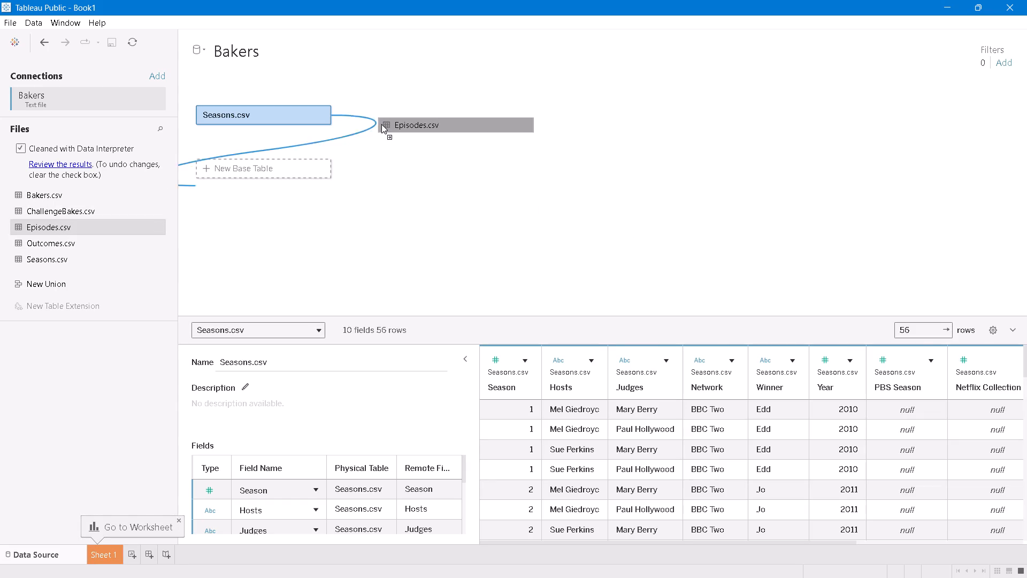
pyautogui.moveTo(381, 124); pyautogui.dragTo(383, 123)
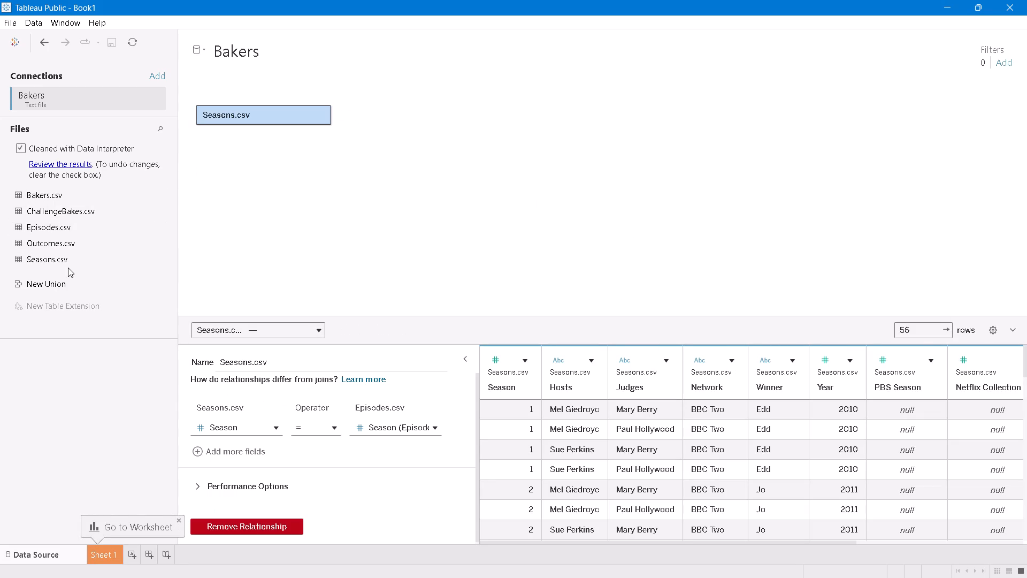
# Add Outcomes.csv to the data model as a table related to Episodes.csv.
pyautogui.moveTo(67, 241); pyautogui.dragTo(150, 225)
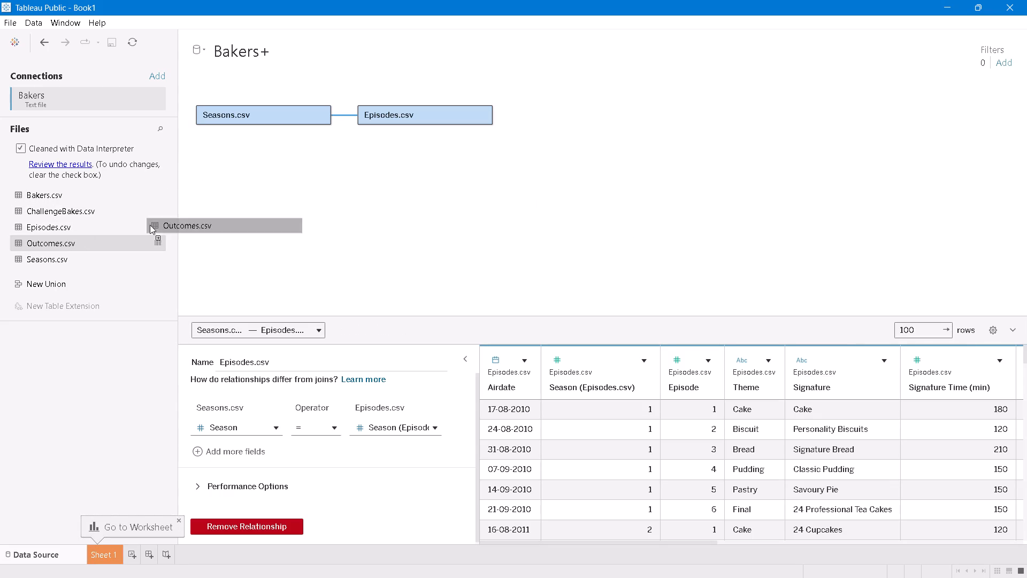
pyautogui.moveTo(150, 225); pyautogui.dragTo(520, 115)
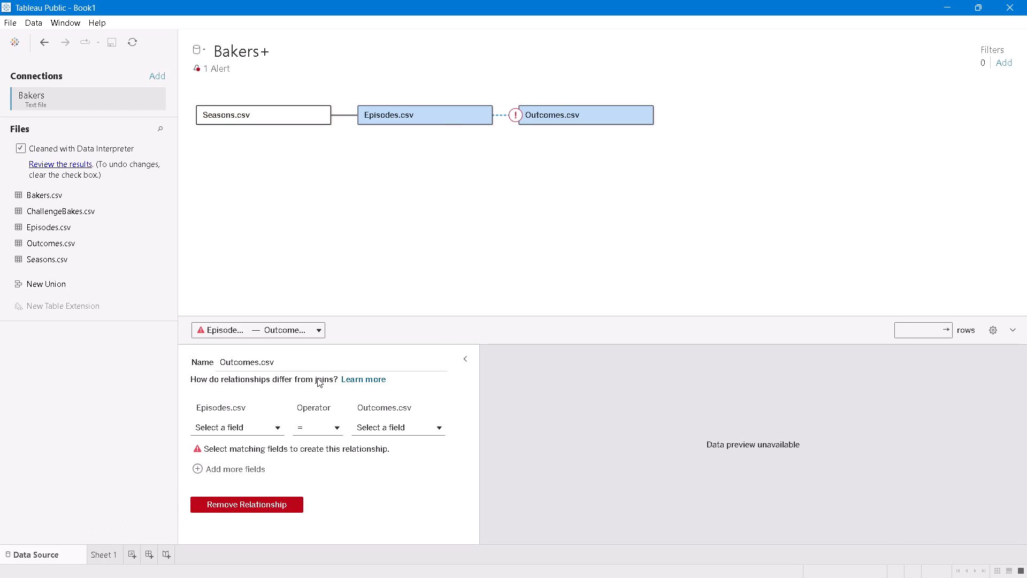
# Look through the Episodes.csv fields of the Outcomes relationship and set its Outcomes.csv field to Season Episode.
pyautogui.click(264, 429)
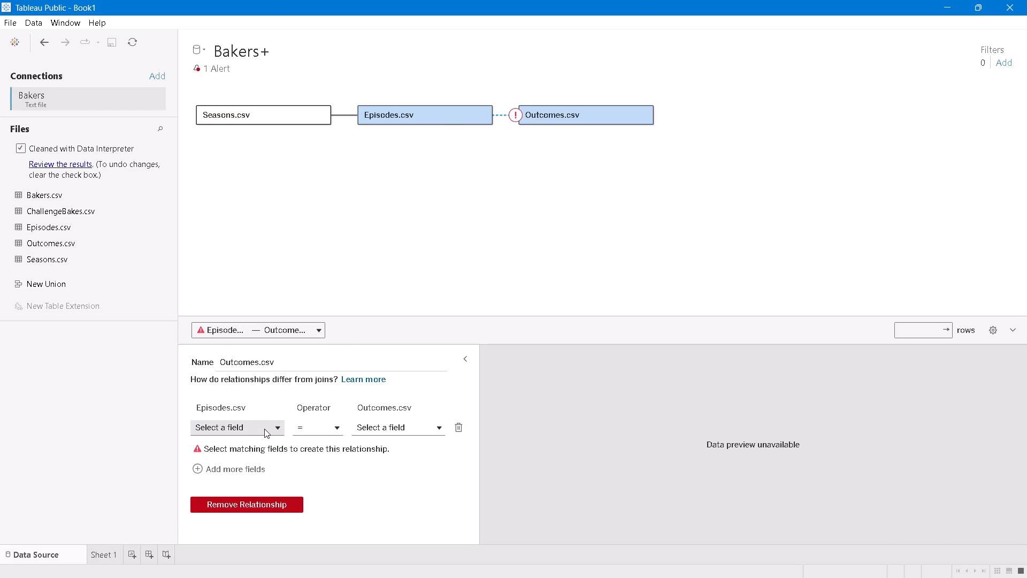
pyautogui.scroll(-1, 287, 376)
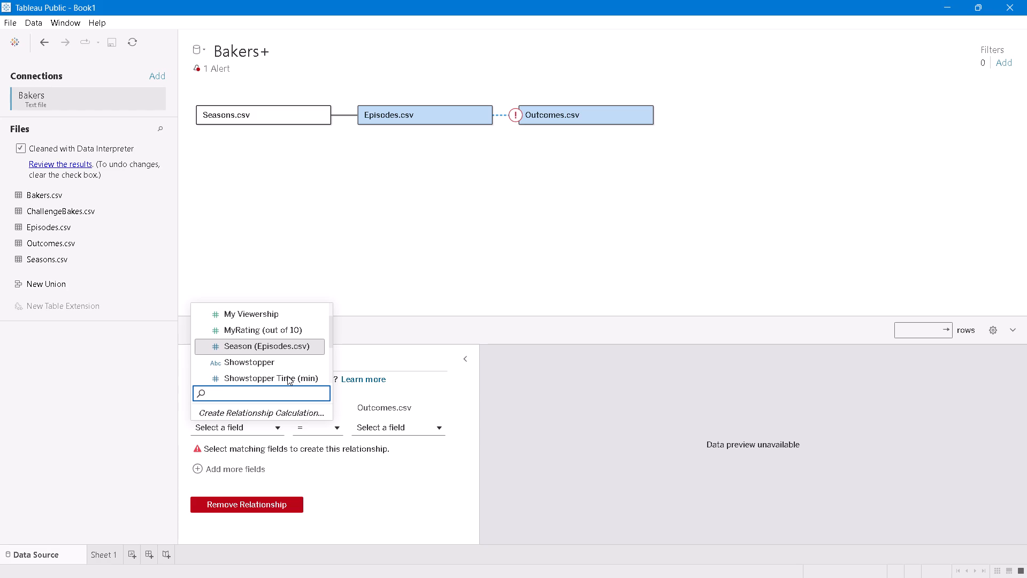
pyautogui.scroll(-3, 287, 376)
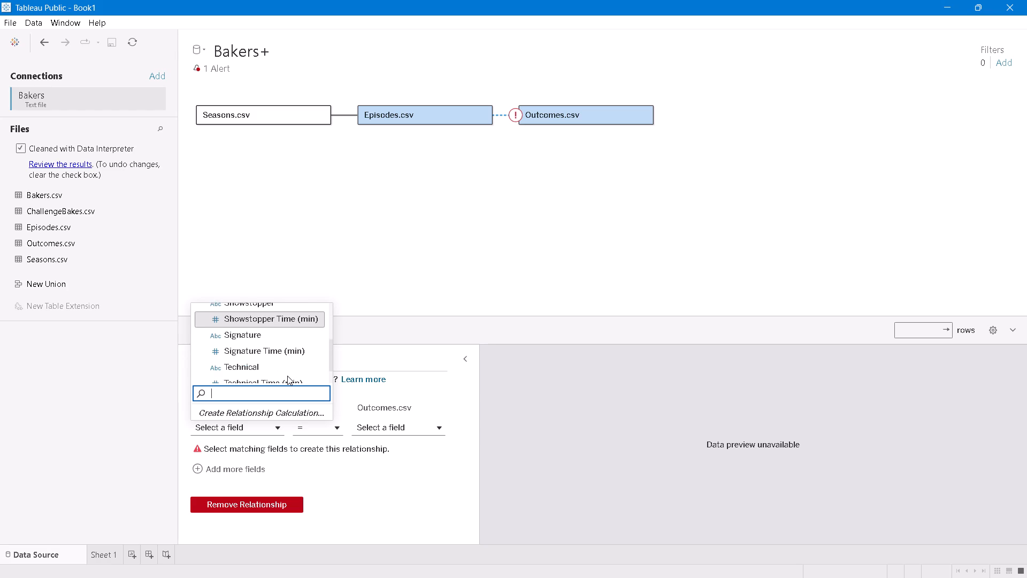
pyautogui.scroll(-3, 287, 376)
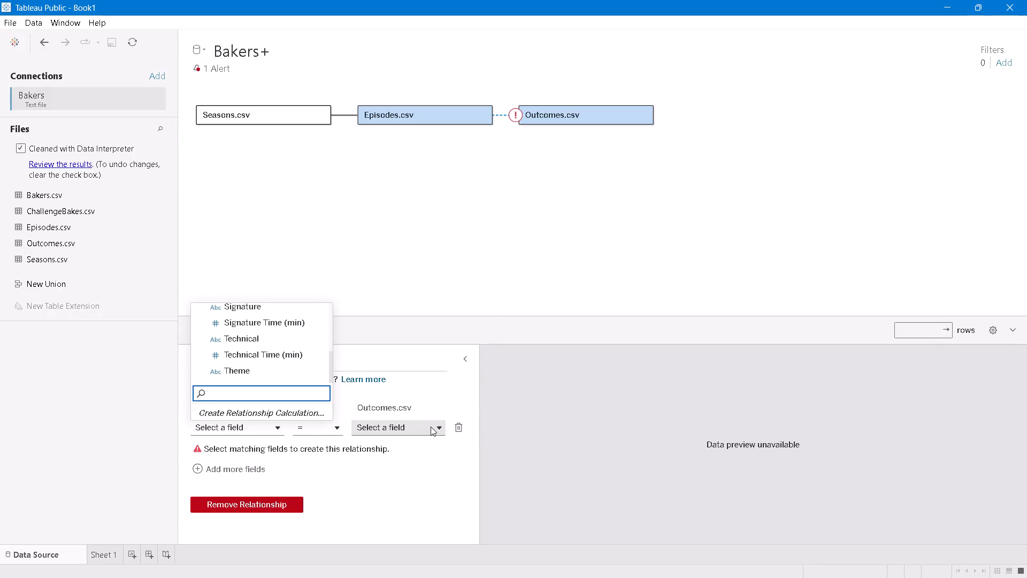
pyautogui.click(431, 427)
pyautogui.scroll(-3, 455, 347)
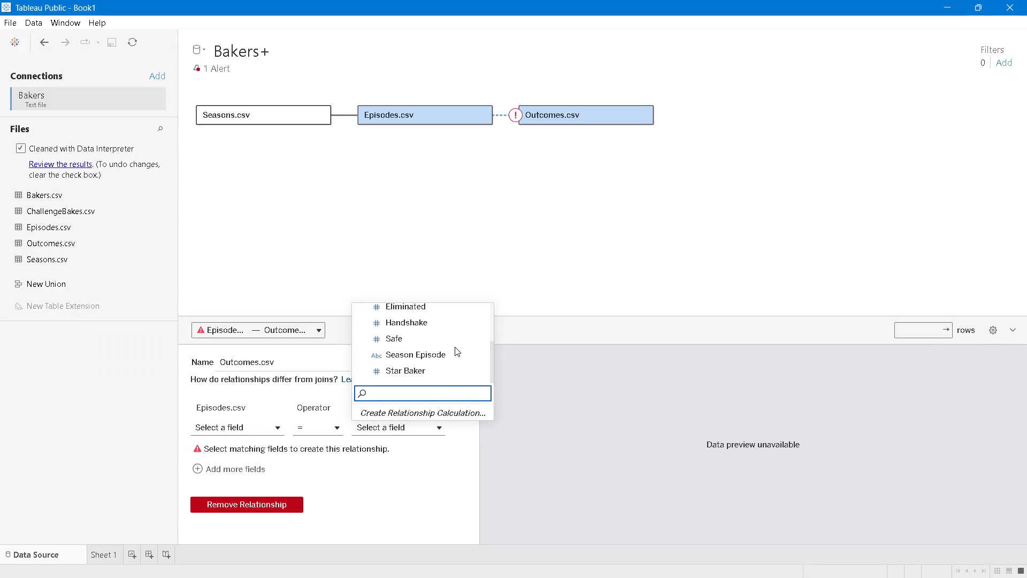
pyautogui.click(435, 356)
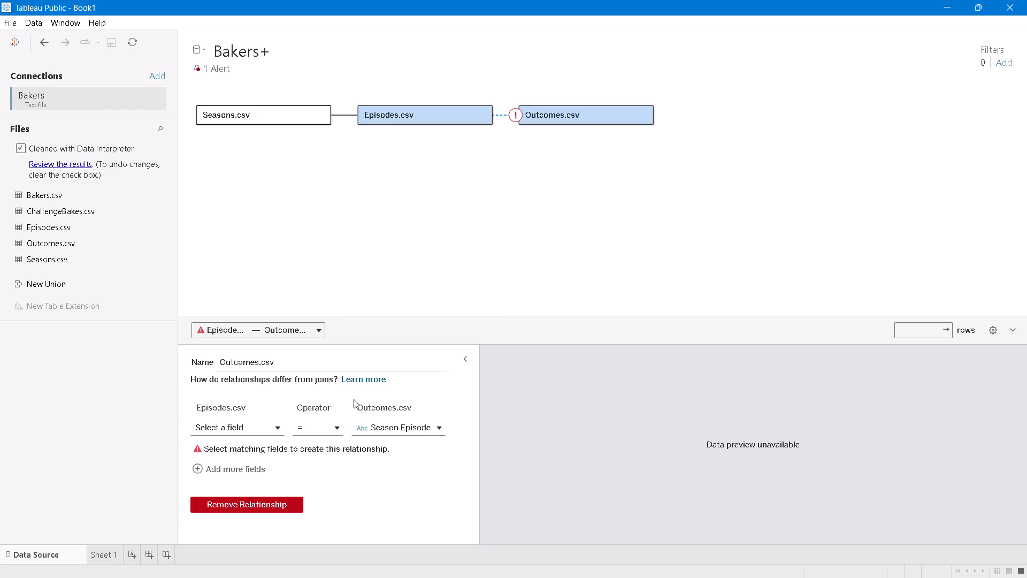
# Check the Episodes.csv fields of the relationship for one that matches Season Episode.
pyautogui.click(270, 429)
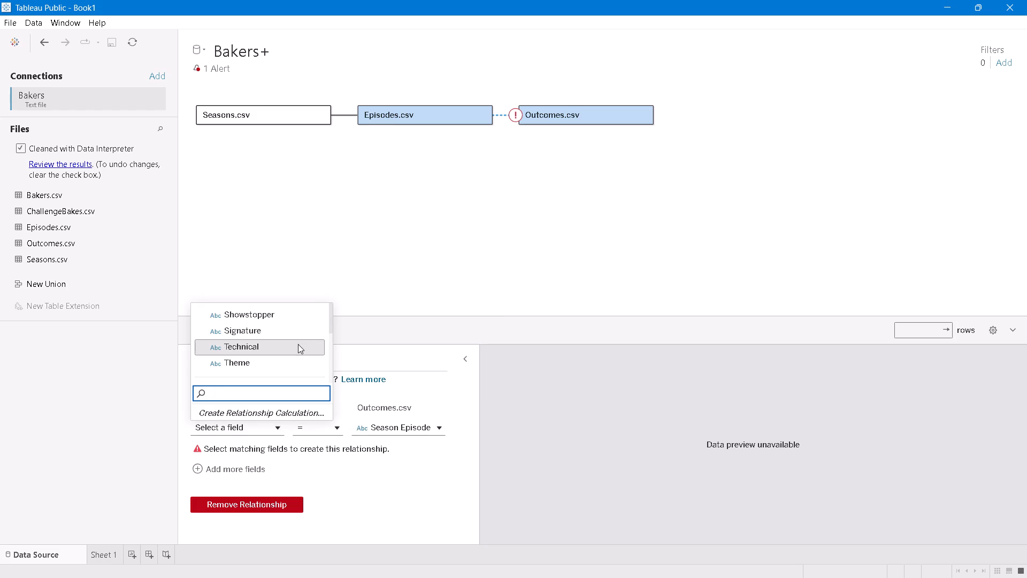
pyautogui.scroll(6, 297, 341)
pyautogui.scroll(-2, 297, 341)
pyautogui.scroll(2, 297, 341)
pyautogui.scroll(-2, 297, 341)
pyautogui.click(414, 501)
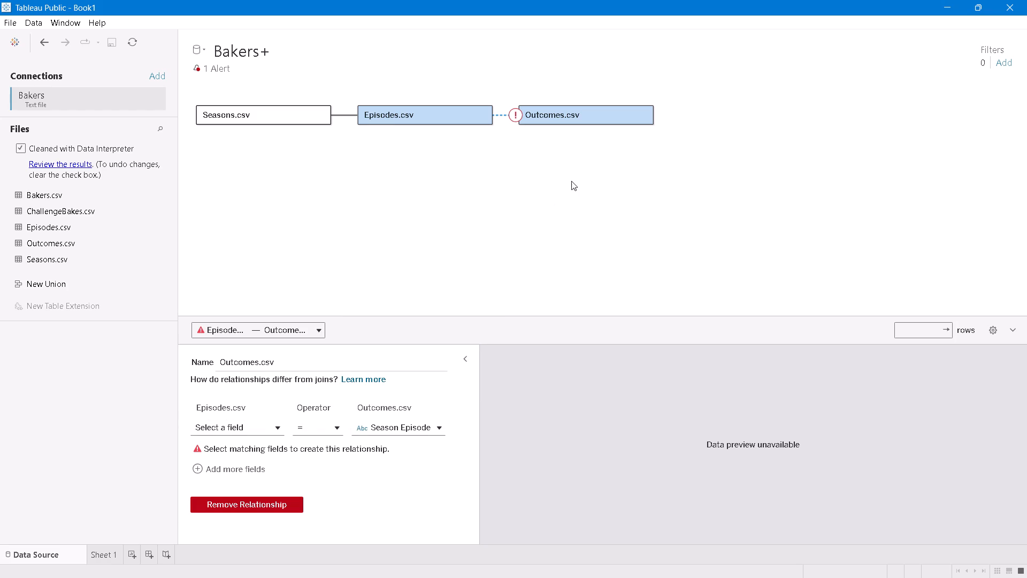
pyautogui.click(571, 181)
pyautogui.click(306, 364)
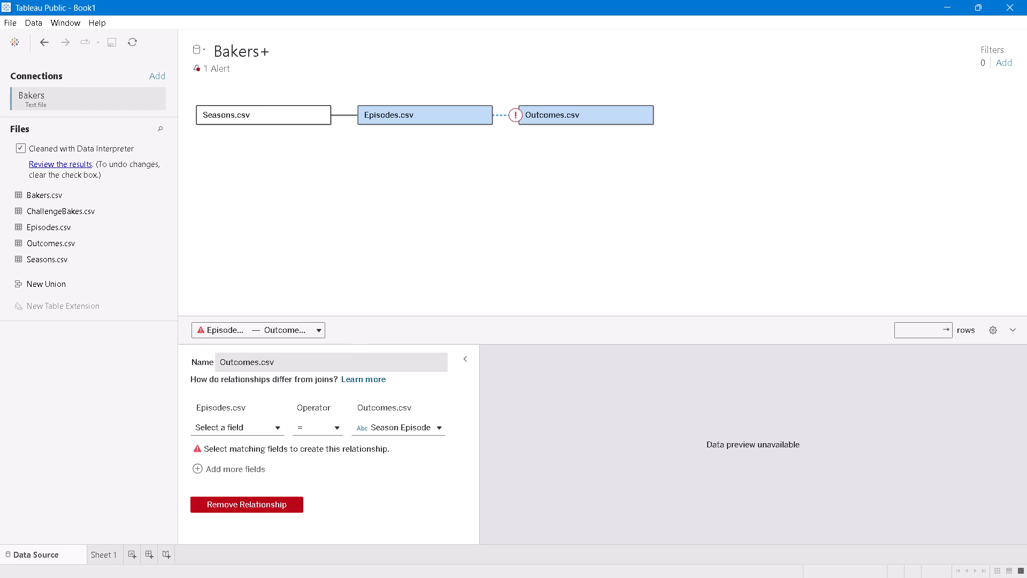
pyautogui.click(306, 364)
pyautogui.click(280, 400)
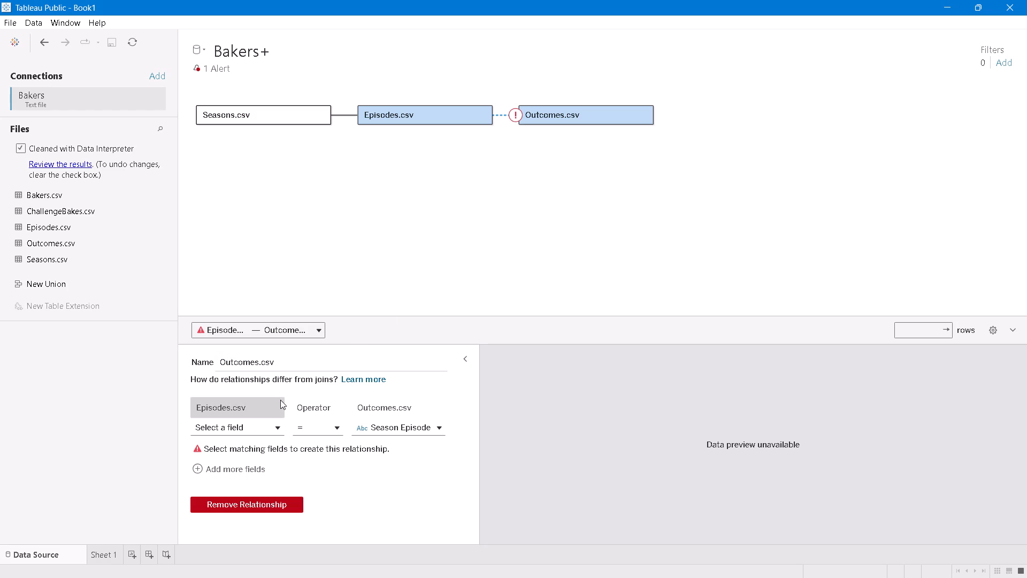
# Inspect the Episodes.csv and Outcomes.csv tables, and go through the Episodes.csv fields of their relationship again.
pyautogui.click(454, 107)
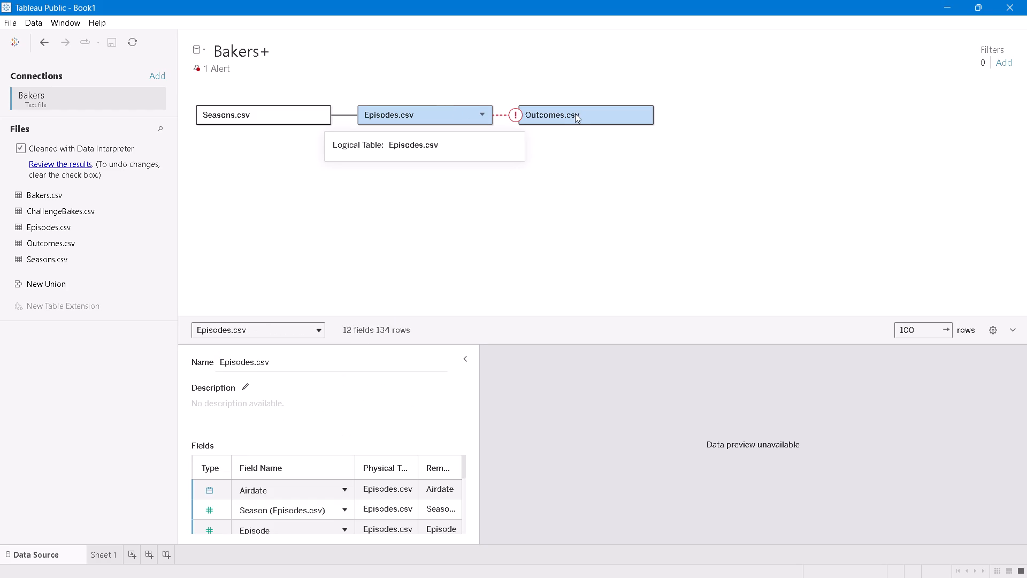
pyautogui.click(575, 113)
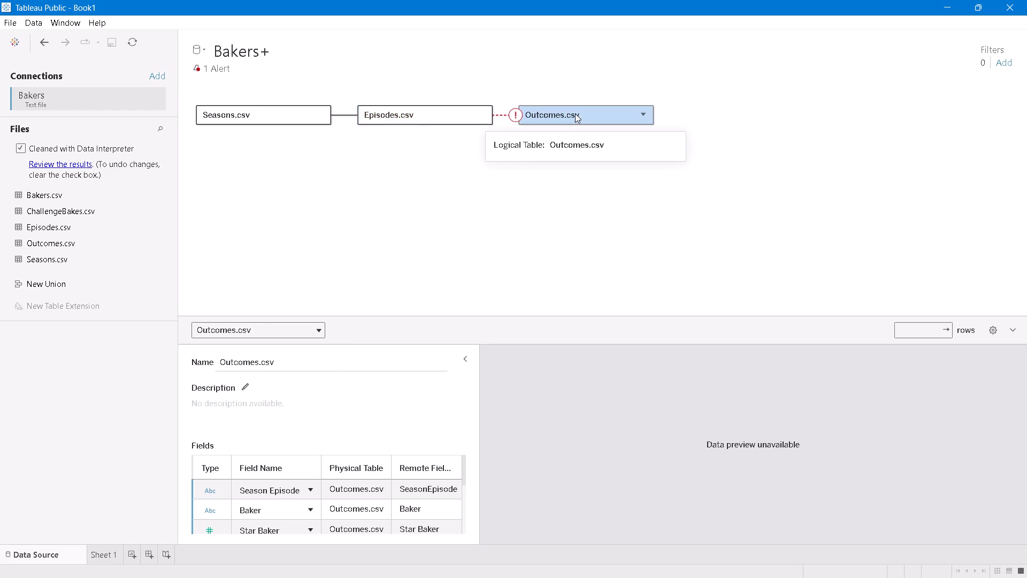
pyautogui.click(503, 114)
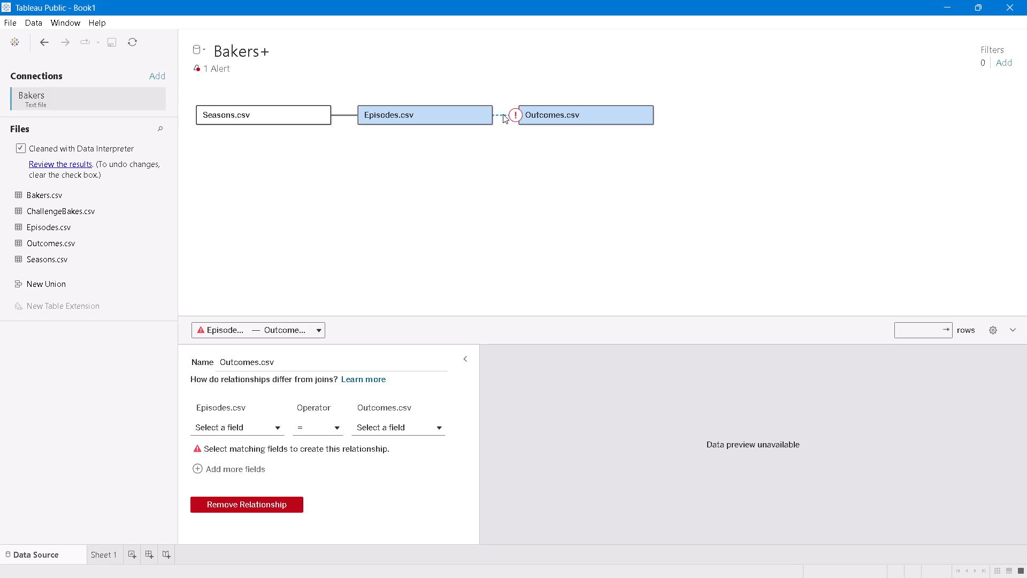
pyautogui.click(280, 428)
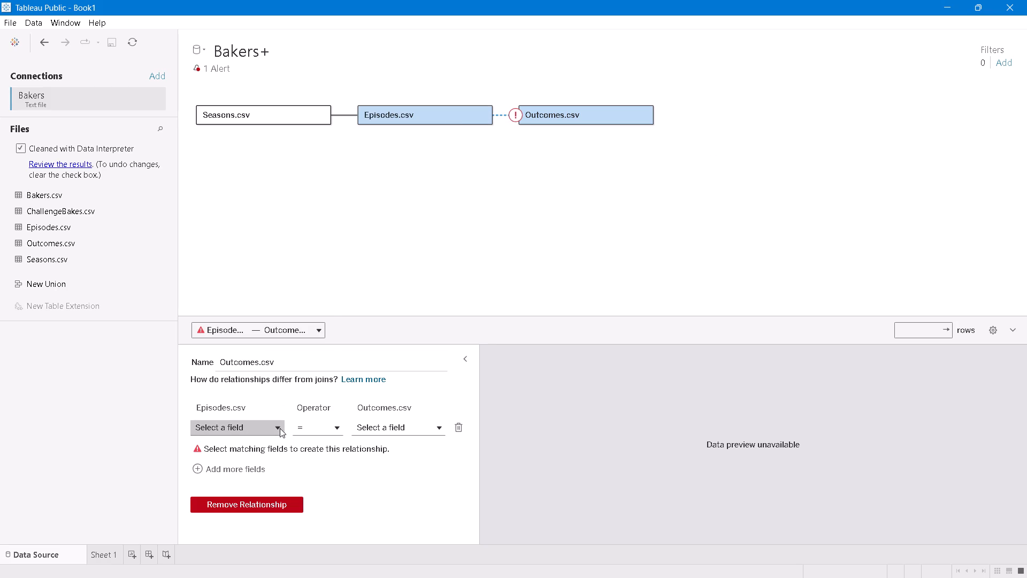
pyautogui.scroll(-1, 293, 364)
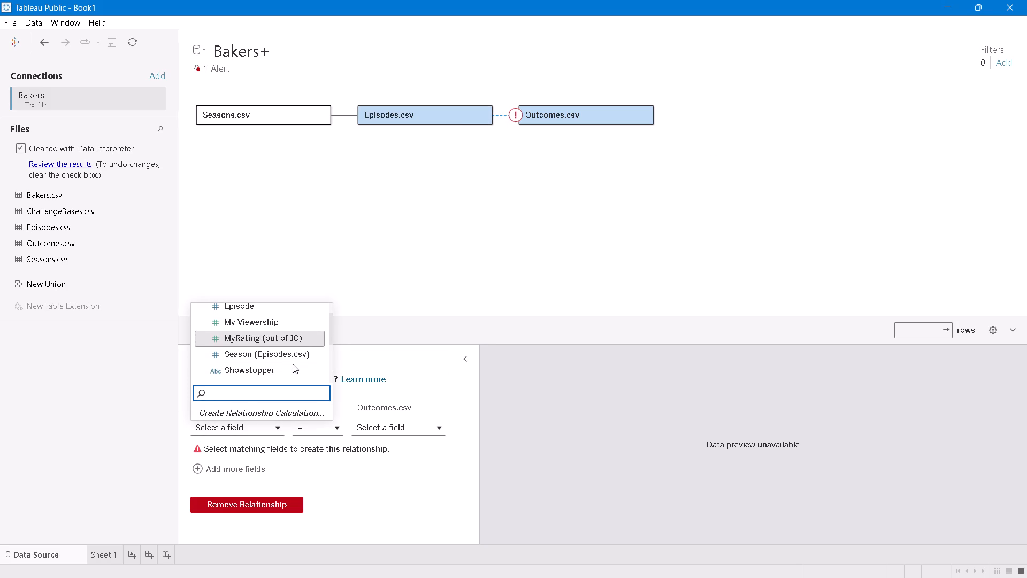
pyautogui.scroll(-3, 293, 364)
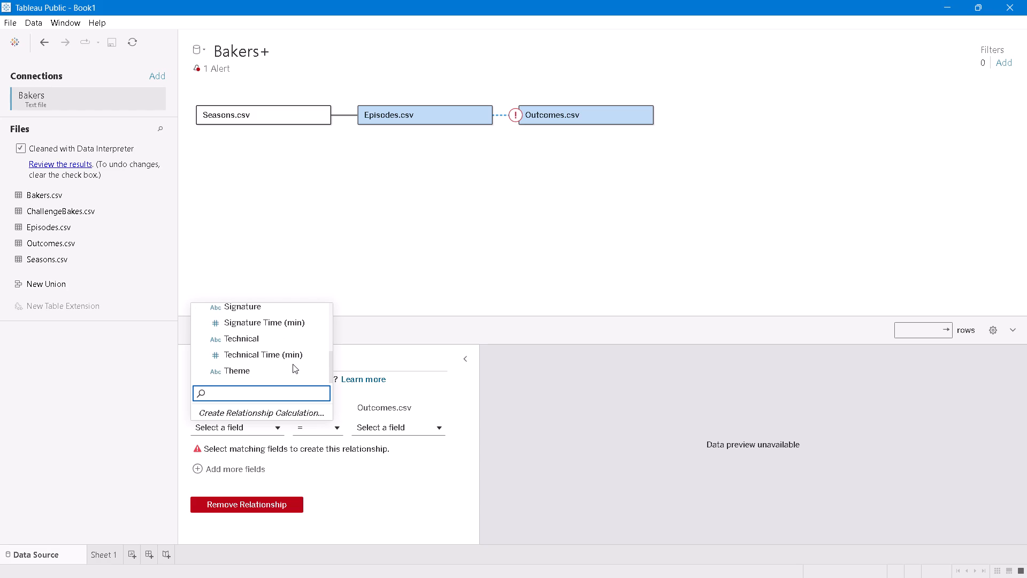
pyautogui.scroll(-1, 293, 364)
pyautogui.scroll(2, 293, 364)
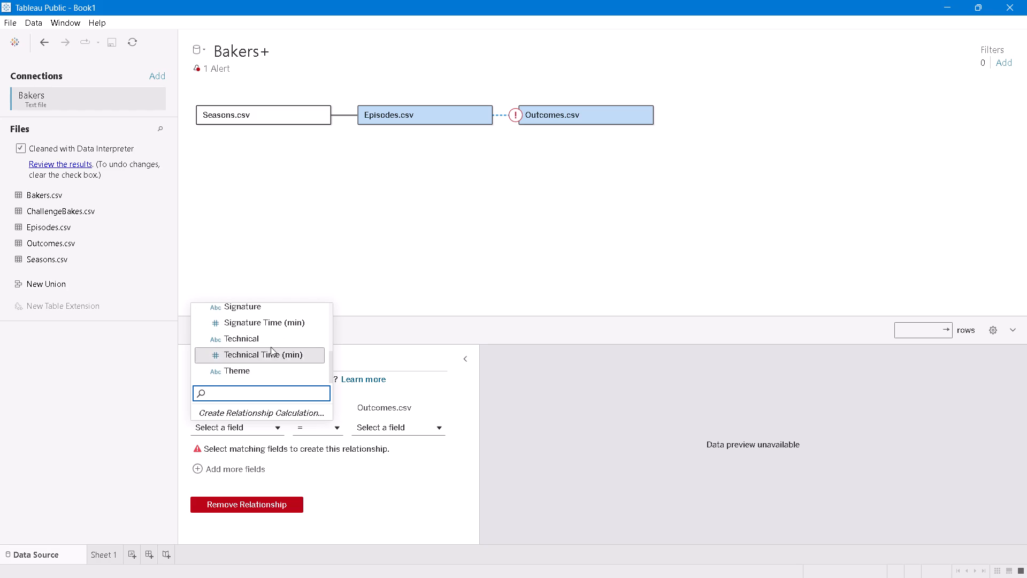
pyautogui.scroll(6, 260, 340)
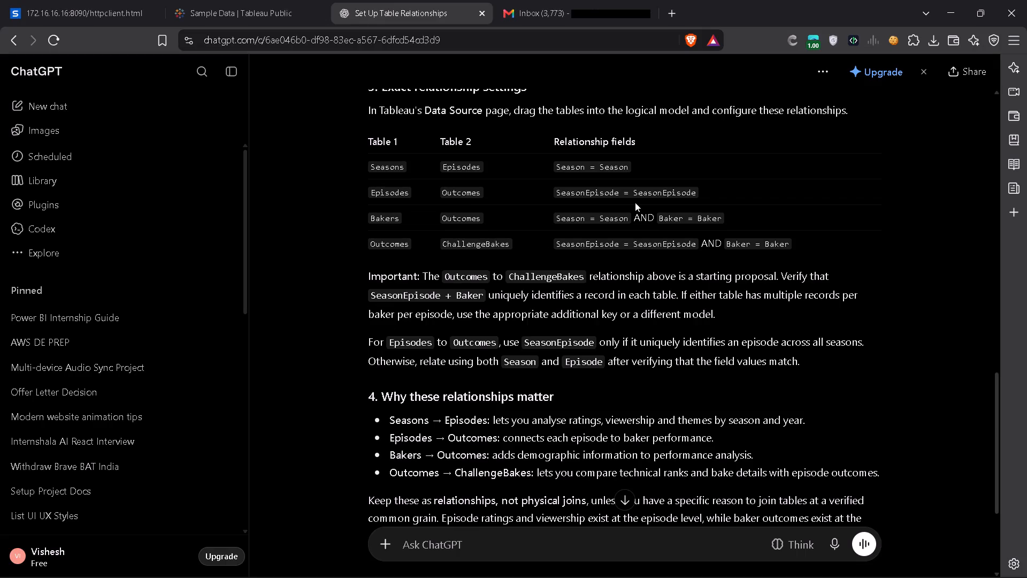
pyautogui.moveTo(698, 196); pyautogui.dragTo(587, 201)
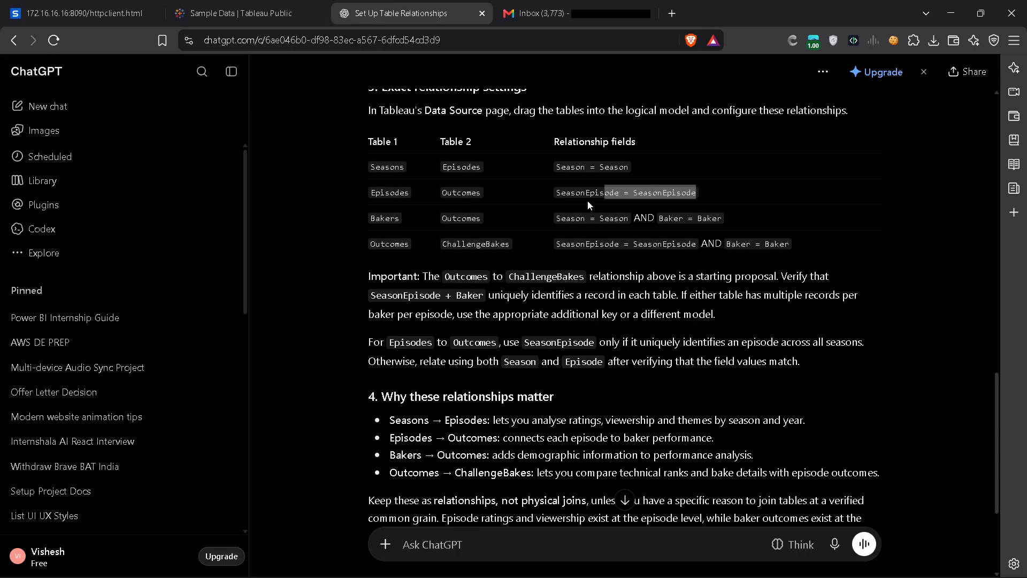
pyautogui.moveTo(587, 201); pyautogui.dragTo(559, 197)
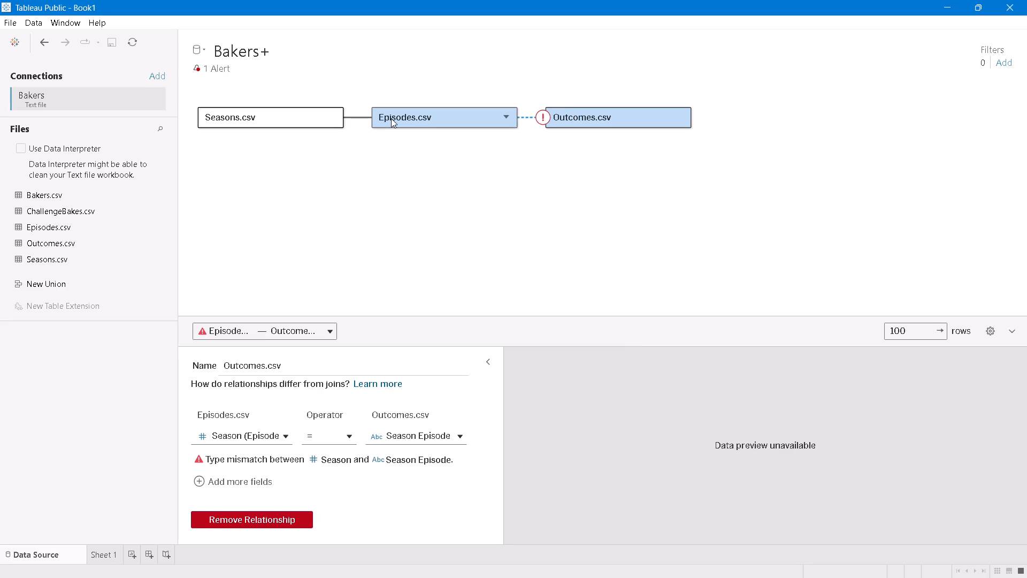
# In Tableau Public, remove Episodes.csv and Outcomes.csv from the data model, leaving only Seasons.csv.
pyautogui.moveTo(422, 117); pyautogui.dragTo(129, 171)
pyautogui.moveTo(250, 111); pyautogui.dragTo(87, 175)
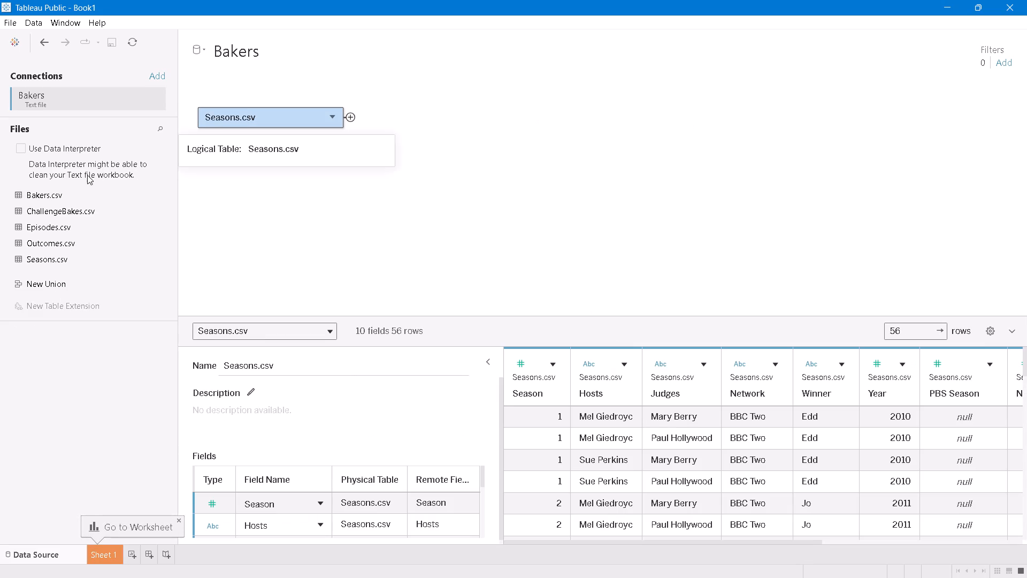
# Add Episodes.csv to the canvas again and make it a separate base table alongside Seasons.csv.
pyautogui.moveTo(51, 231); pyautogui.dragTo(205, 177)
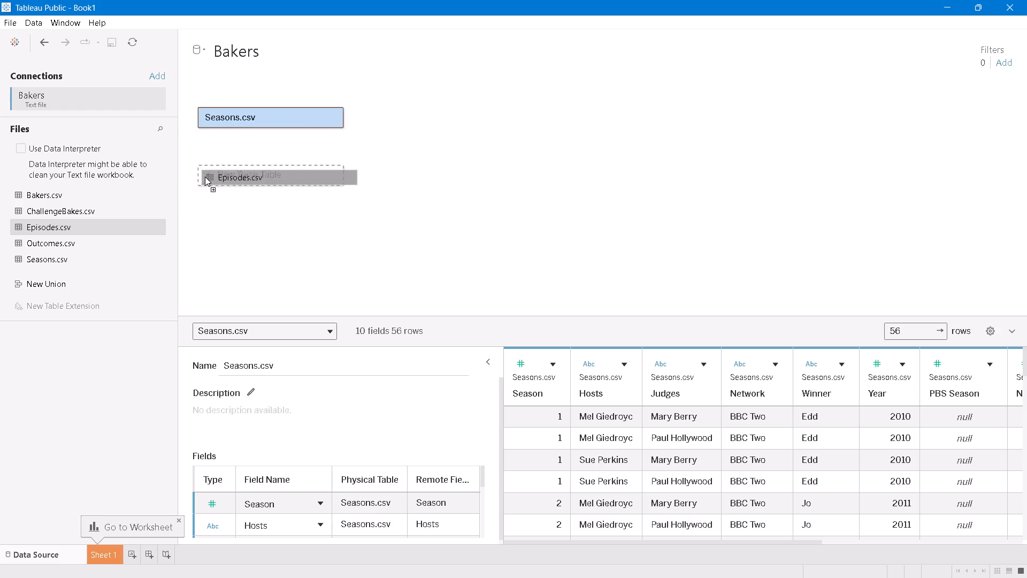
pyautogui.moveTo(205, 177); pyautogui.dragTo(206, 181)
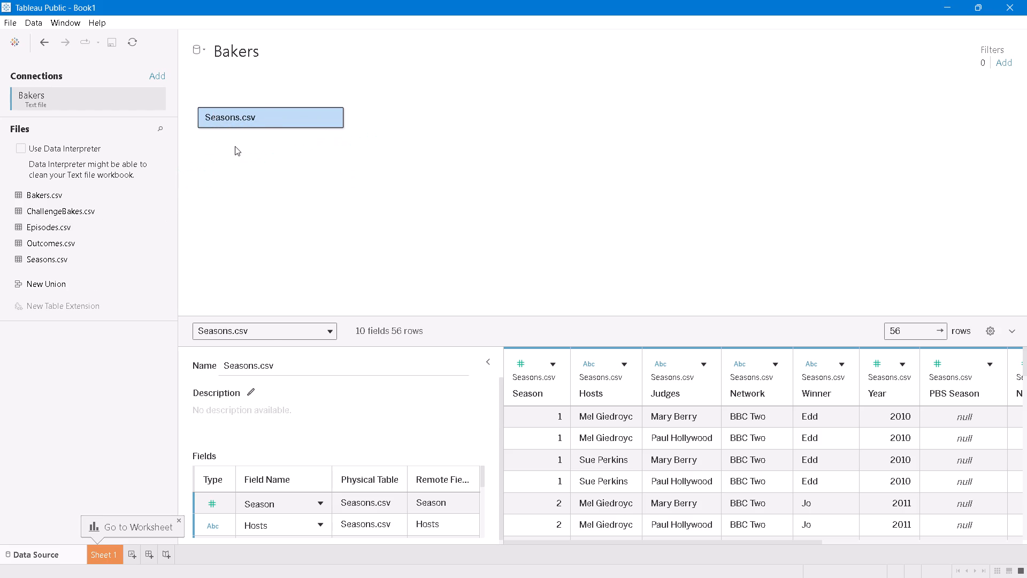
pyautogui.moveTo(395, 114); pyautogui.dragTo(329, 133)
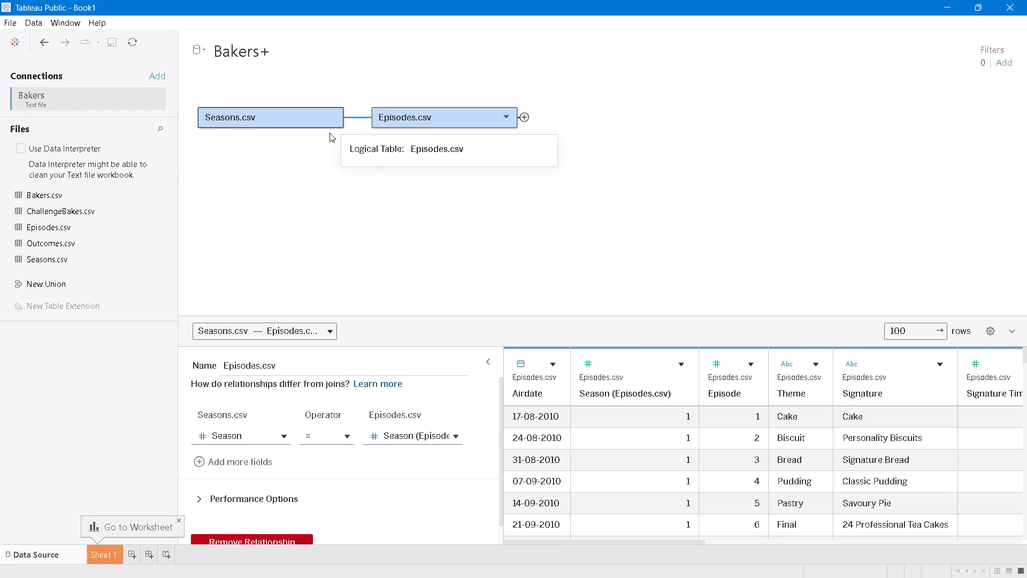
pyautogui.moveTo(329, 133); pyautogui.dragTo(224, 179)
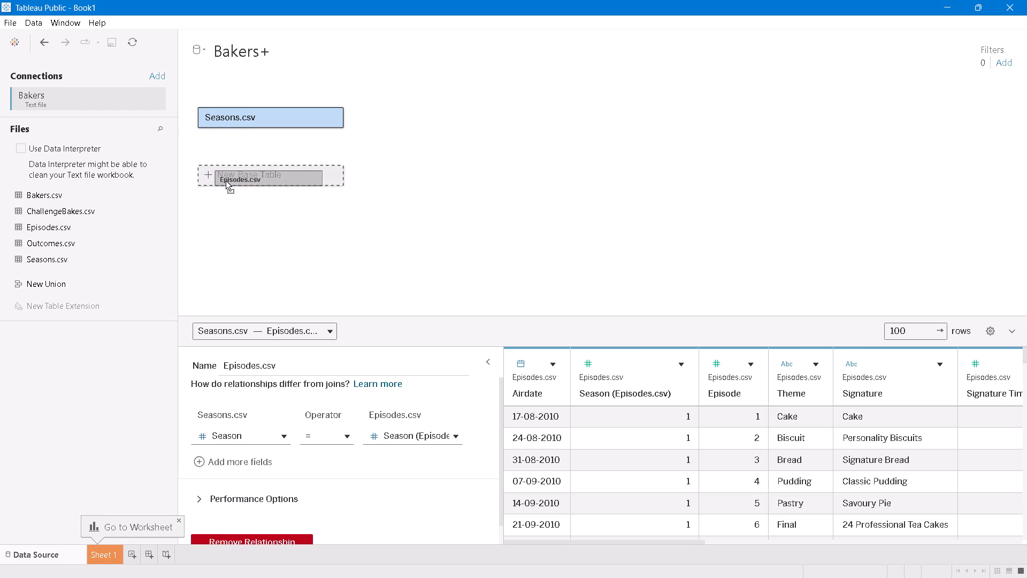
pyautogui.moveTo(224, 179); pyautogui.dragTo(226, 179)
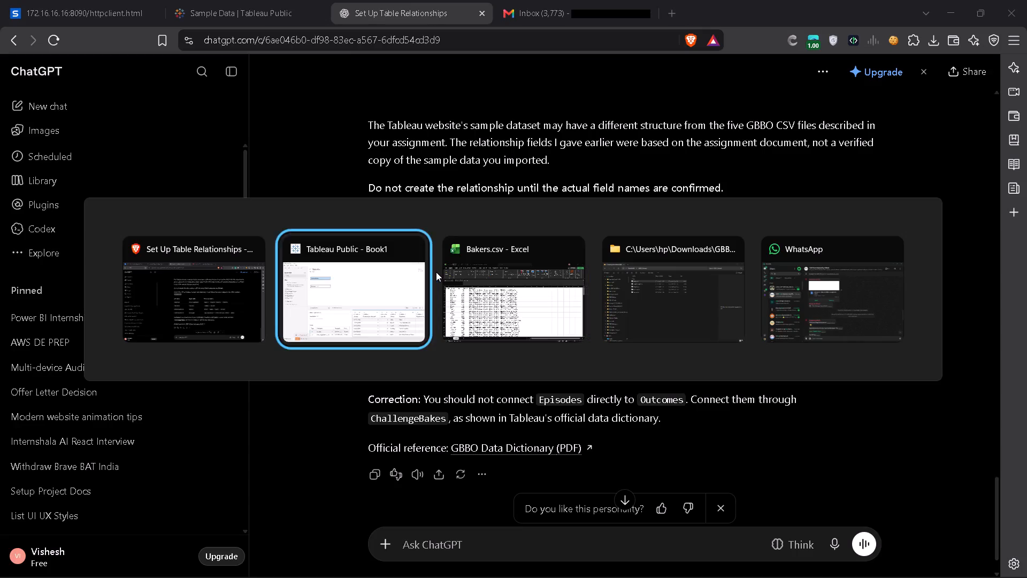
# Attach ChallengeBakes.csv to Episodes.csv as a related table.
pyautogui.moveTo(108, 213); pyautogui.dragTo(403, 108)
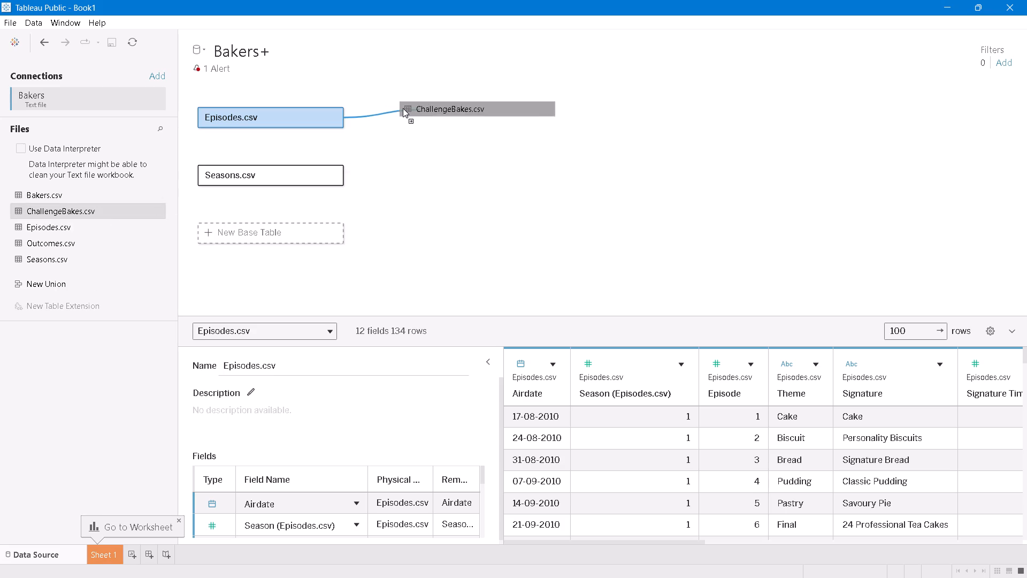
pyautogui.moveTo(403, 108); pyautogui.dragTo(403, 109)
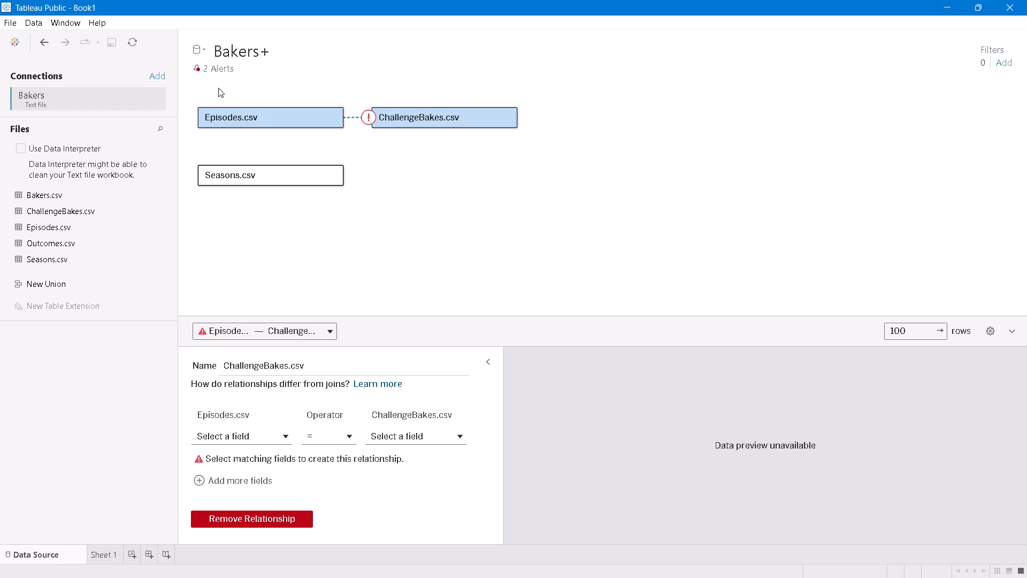
# Clear the data model canvas by removing Seasons.csv and Episodes.csv with its related ChallengeBakes.csv.
pyautogui.moveTo(239, 117); pyautogui.dragTo(101, 148)
pyautogui.moveTo(267, 170); pyautogui.dragTo(133, 197)
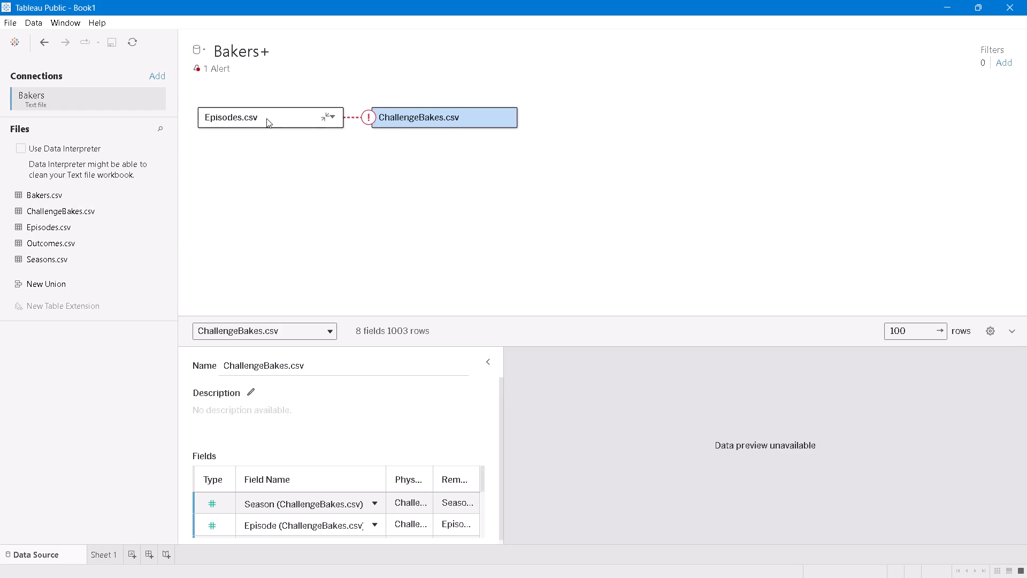
pyautogui.moveTo(266, 118); pyautogui.dragTo(78, 177)
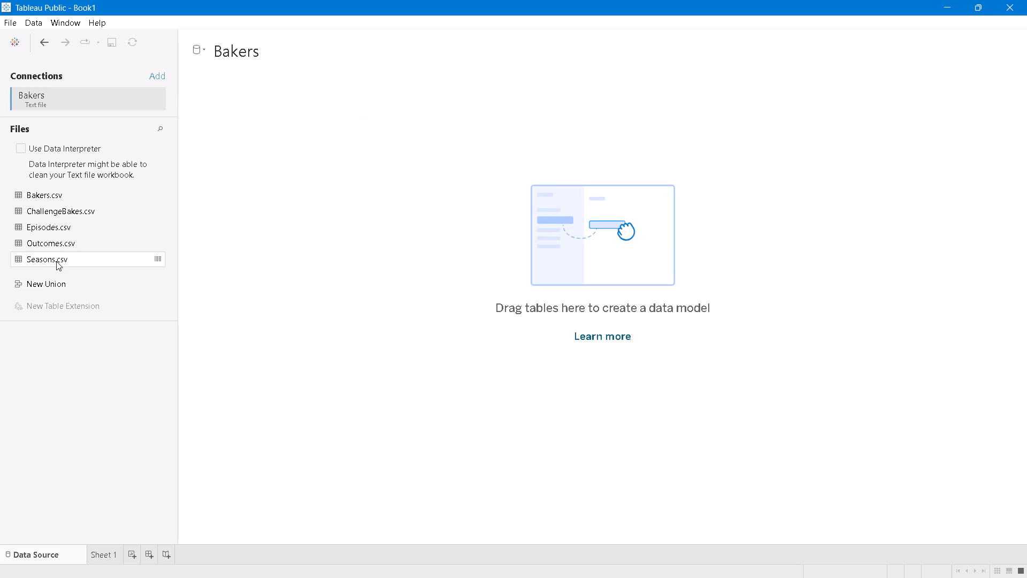
# Start the data model with Outcomes.csv as the base table and attach Bakers.csv and Episodes.csv to it.
pyautogui.moveTo(50, 243); pyautogui.dragTo(204, 184)
pyautogui.moveTo(79, 199); pyautogui.dragTo(450, 94)
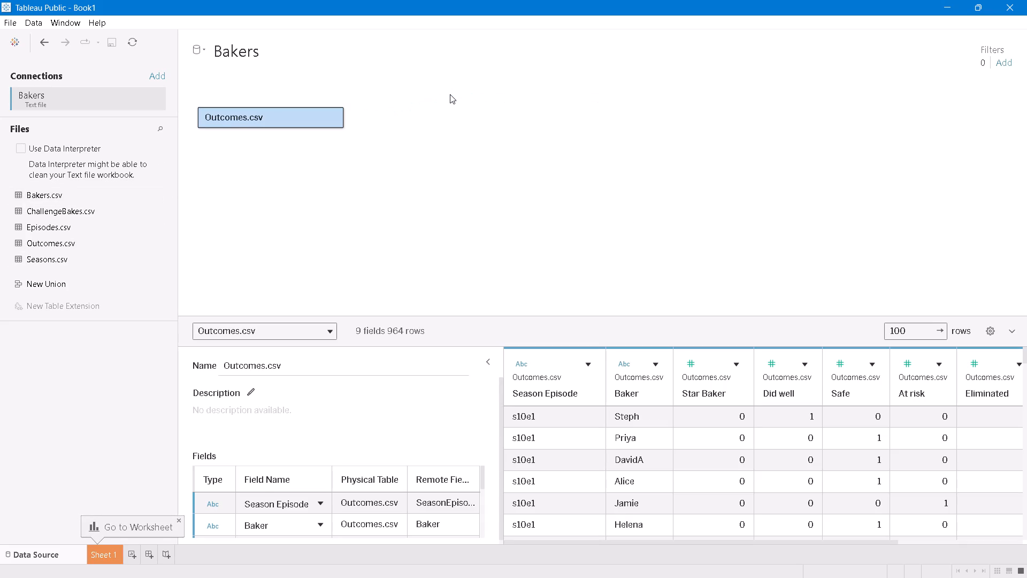
pyautogui.moveTo(61, 230); pyautogui.dragTo(400, 166)
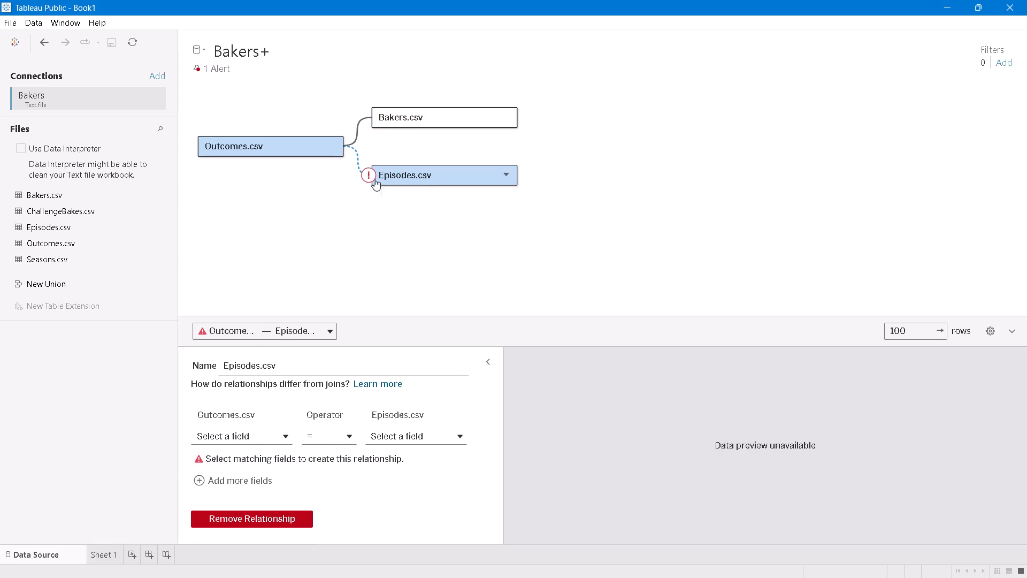
# Look through the Outcomes.csv and Episodes.csv field lists for matching fields to relate the two tables.
pyautogui.click(264, 439)
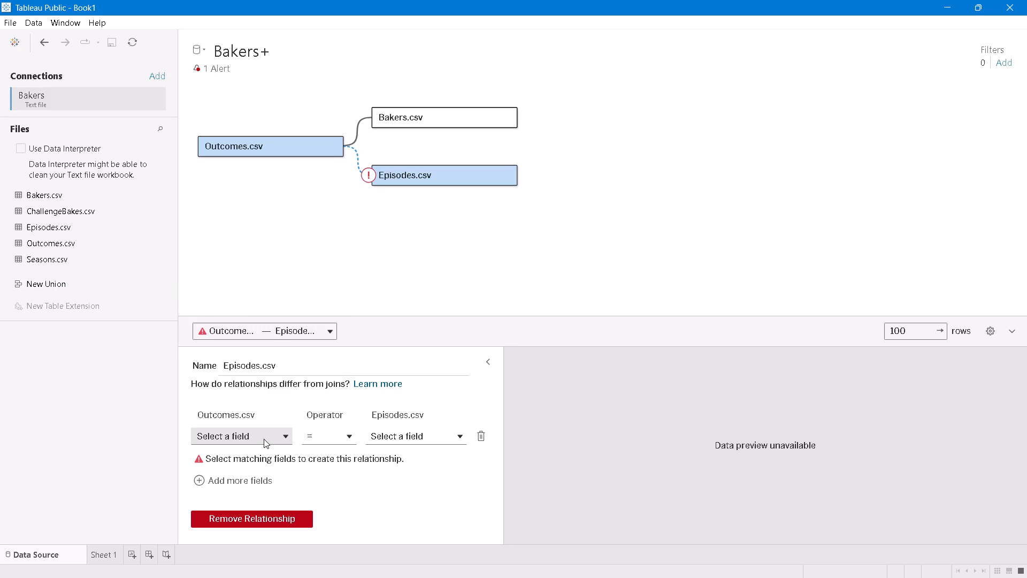
pyautogui.scroll(-3, 271, 361)
pyautogui.scroll(4, 271, 361)
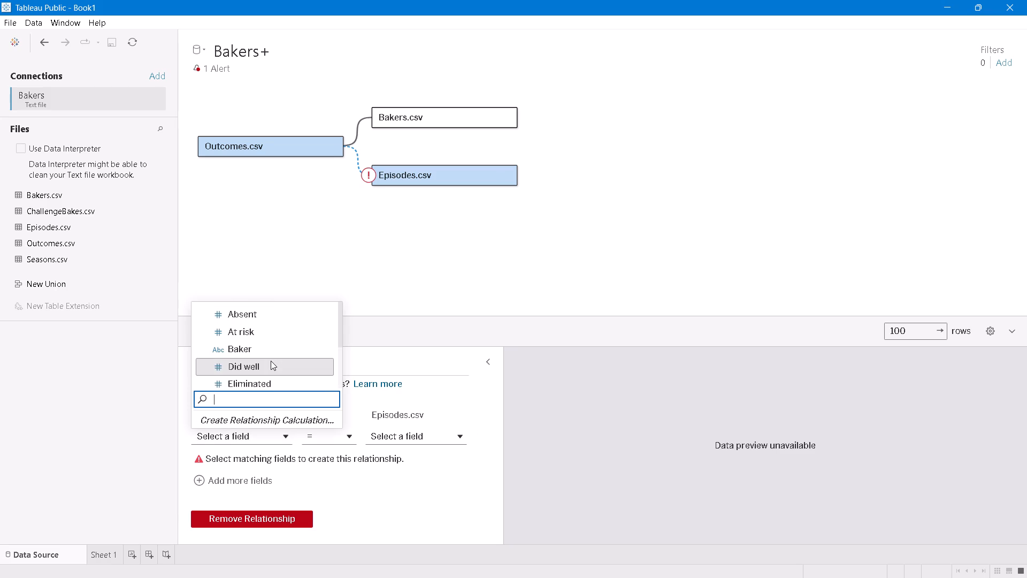
pyautogui.click(432, 442)
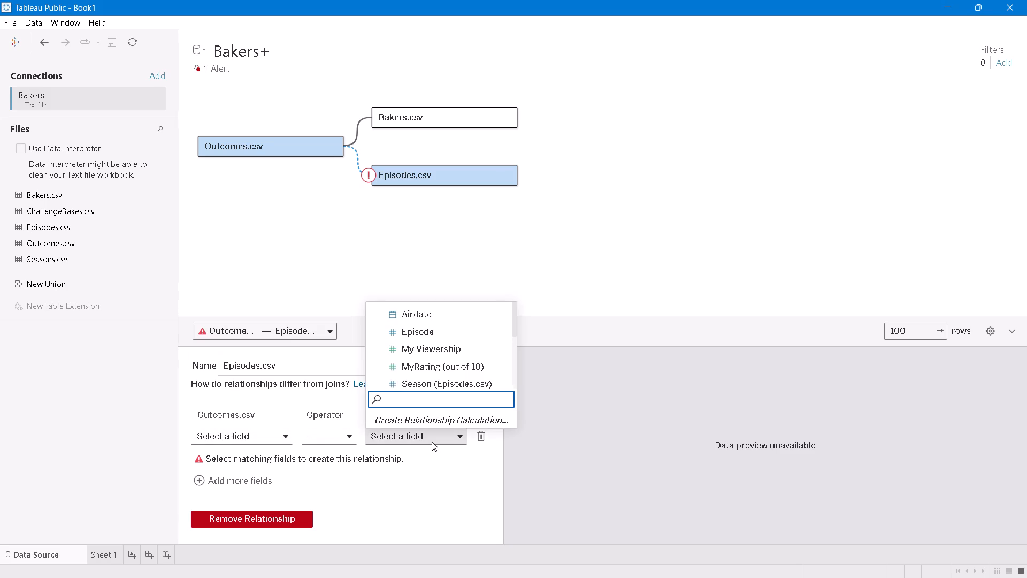
pyautogui.scroll(-4, 442, 354)
pyautogui.scroll(4, 442, 354)
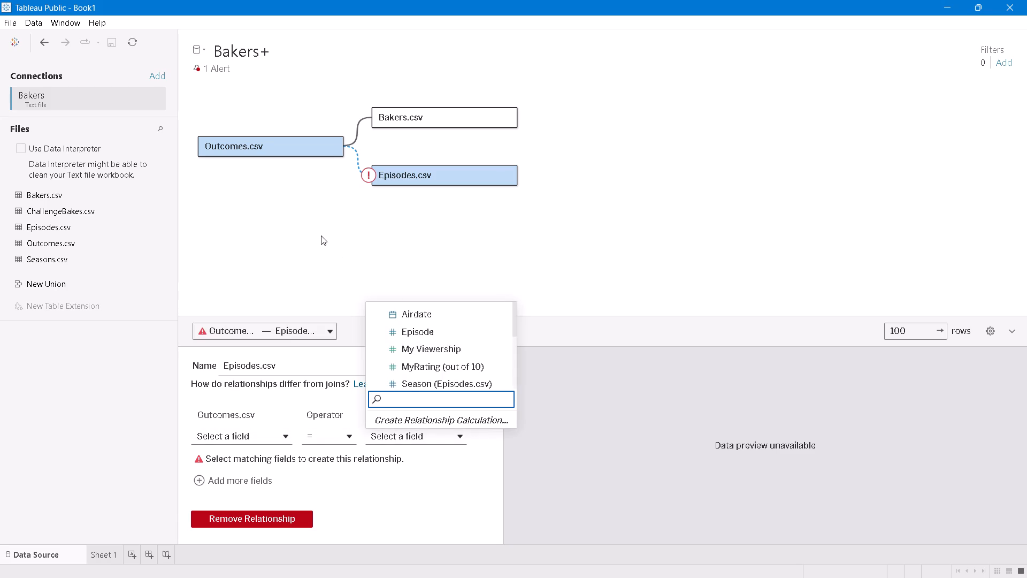
pyautogui.click(321, 235)
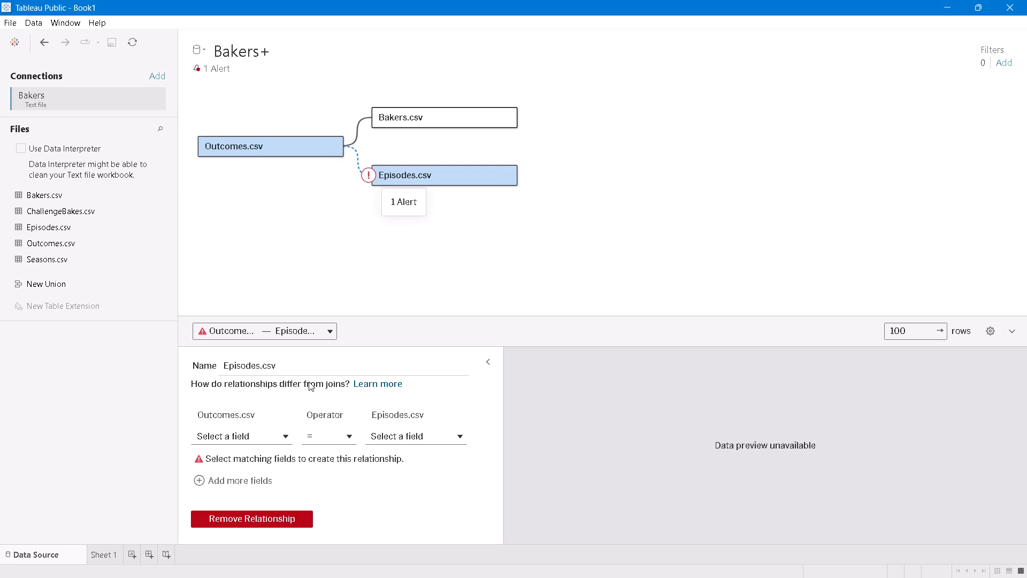
# Relate Outcomes.csv to Episodes.csv by matching Season Episode with Season (Episodes.csv).
pyautogui.click(276, 436)
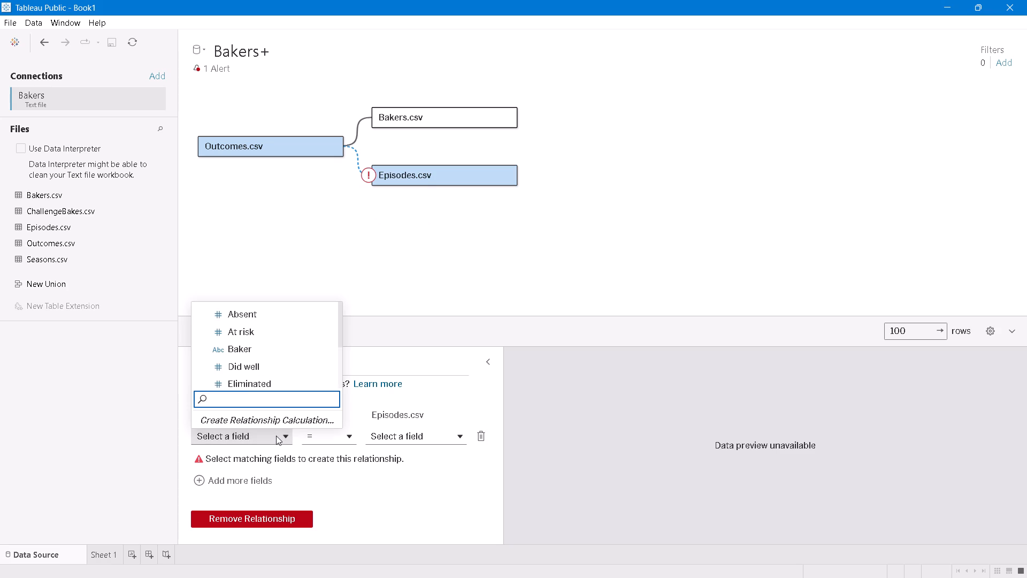
pyautogui.scroll(-3, 285, 303)
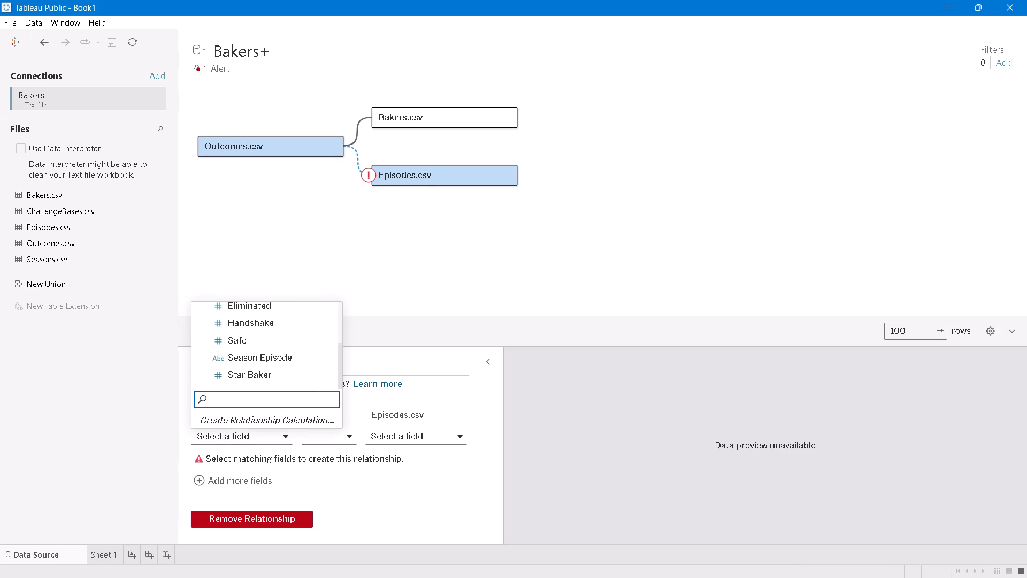
pyautogui.click(390, 437)
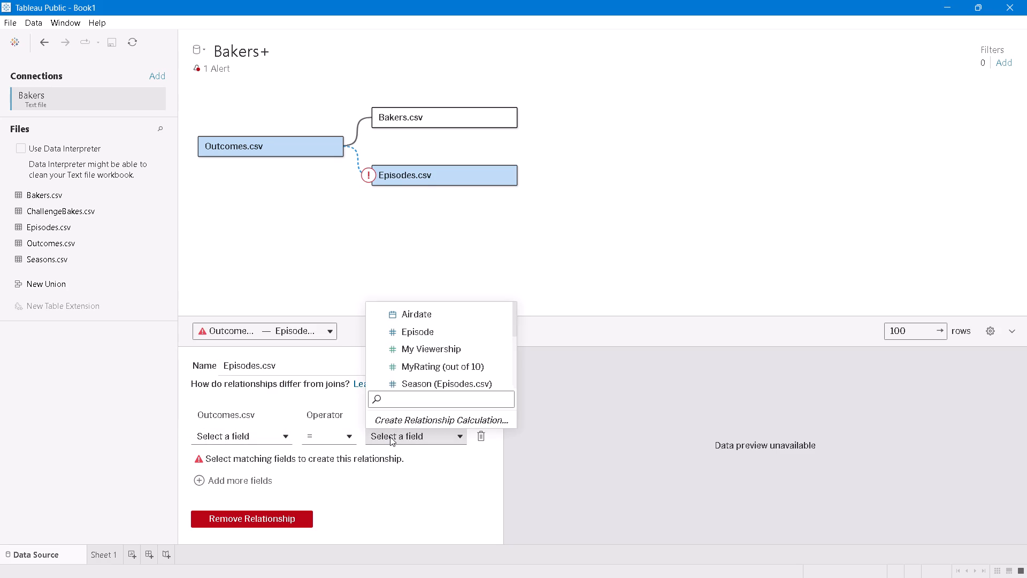
pyautogui.scroll(-1, 462, 357)
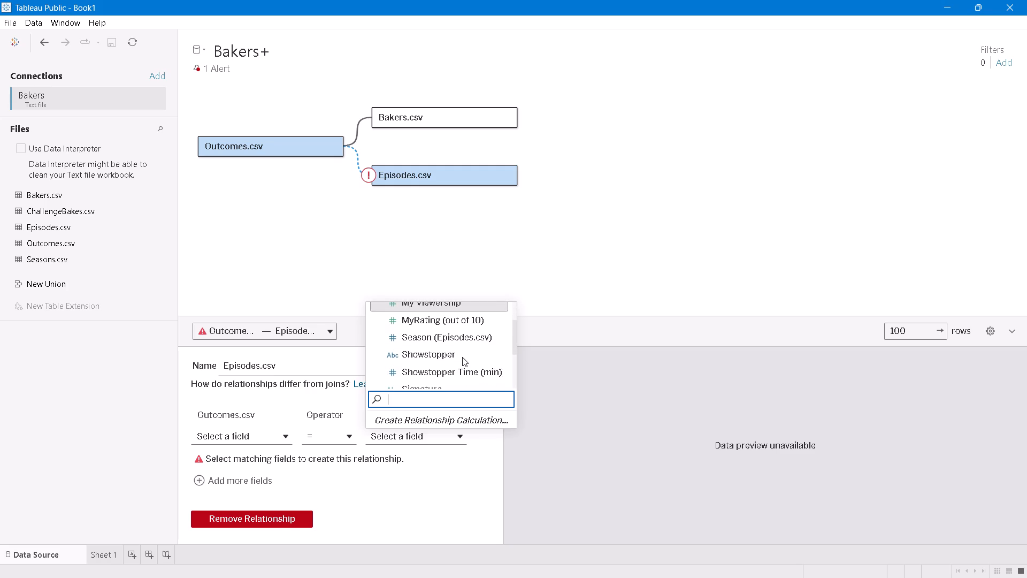
pyautogui.click(424, 341)
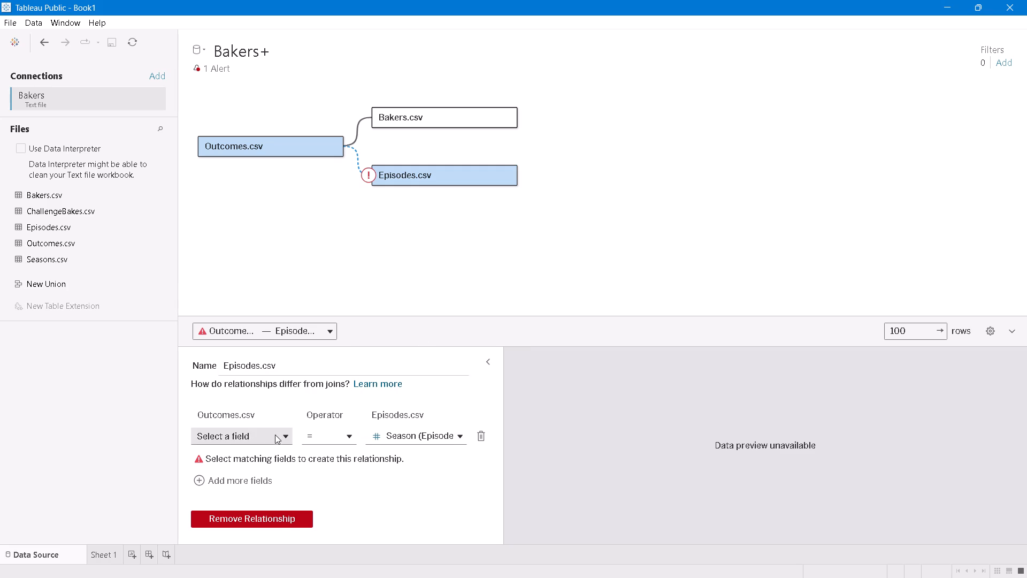
pyautogui.click(276, 432)
pyautogui.scroll(-1, 280, 358)
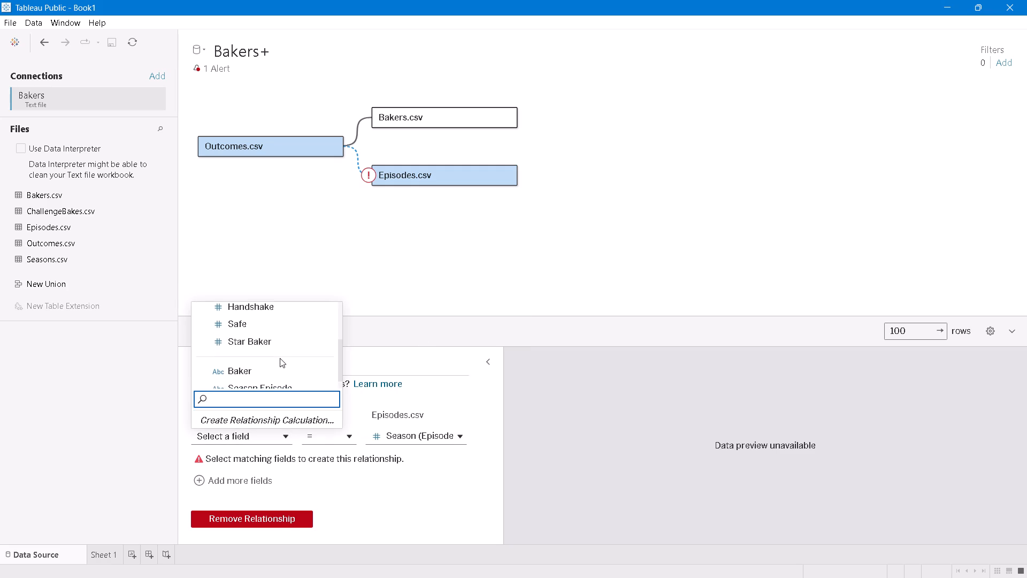
pyautogui.scroll(-1, 280, 358)
pyautogui.click(264, 375)
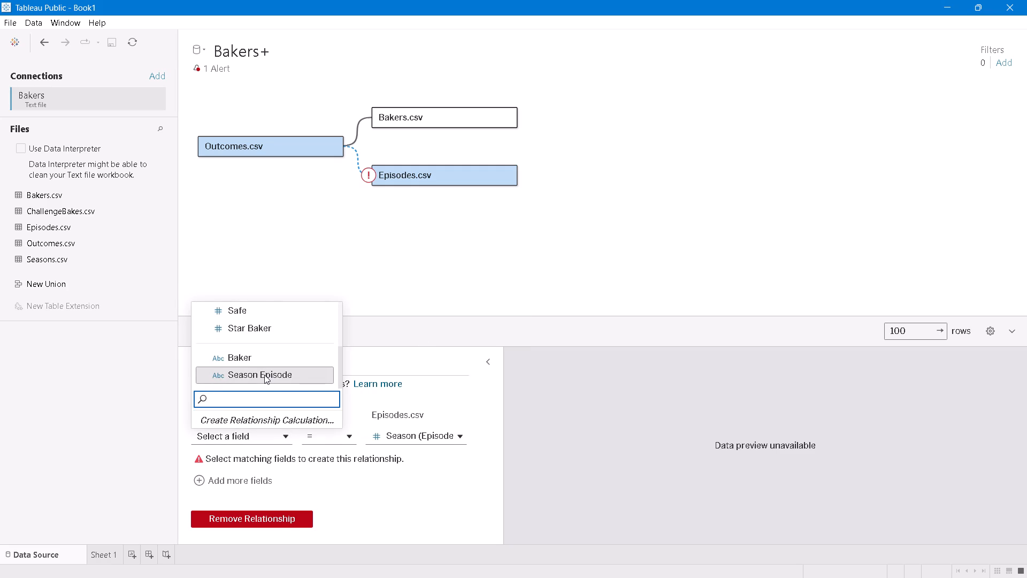
# Change the Episodes.csv matching field in the relationship to the text field Showstopper.
pyautogui.click(447, 442)
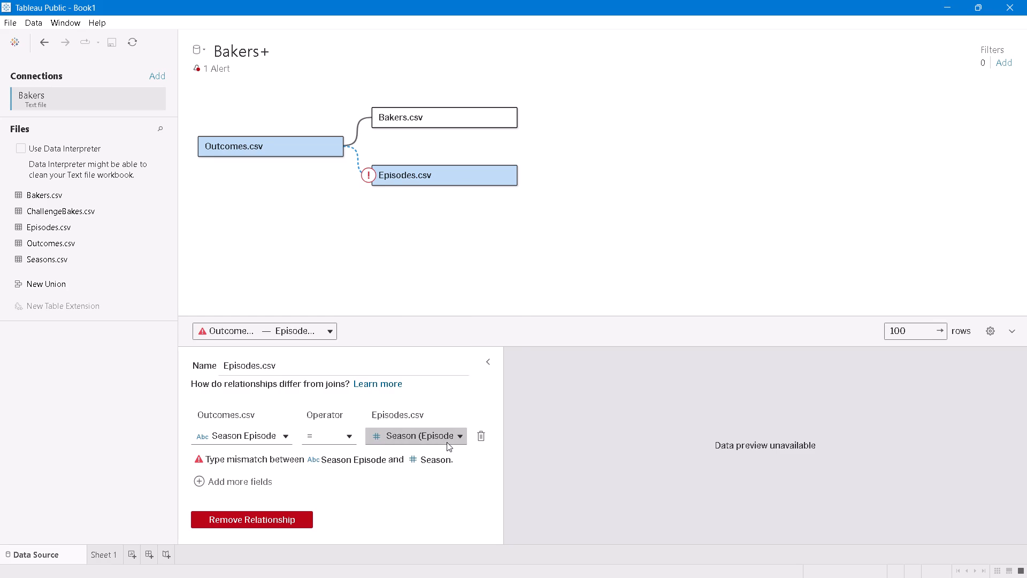
pyautogui.scroll(-1, 453, 385)
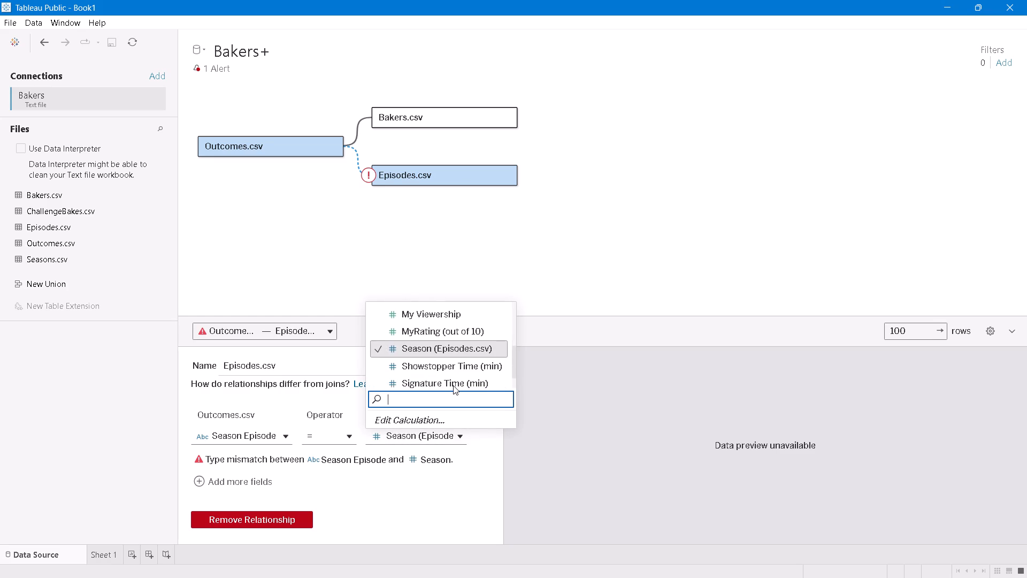
pyautogui.scroll(-2, 453, 385)
pyautogui.scroll(1, 453, 385)
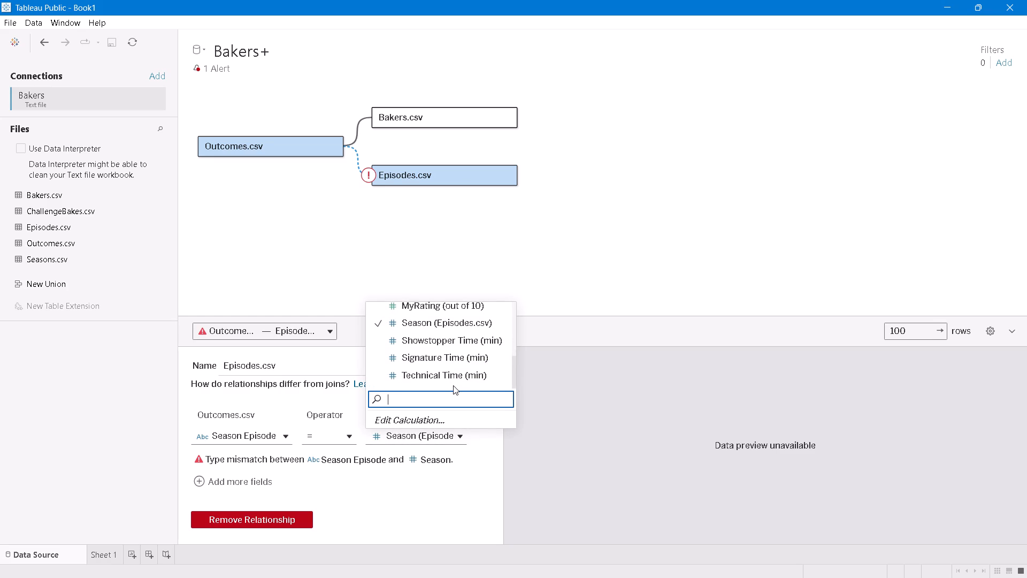
pyautogui.scroll(3, 431, 362)
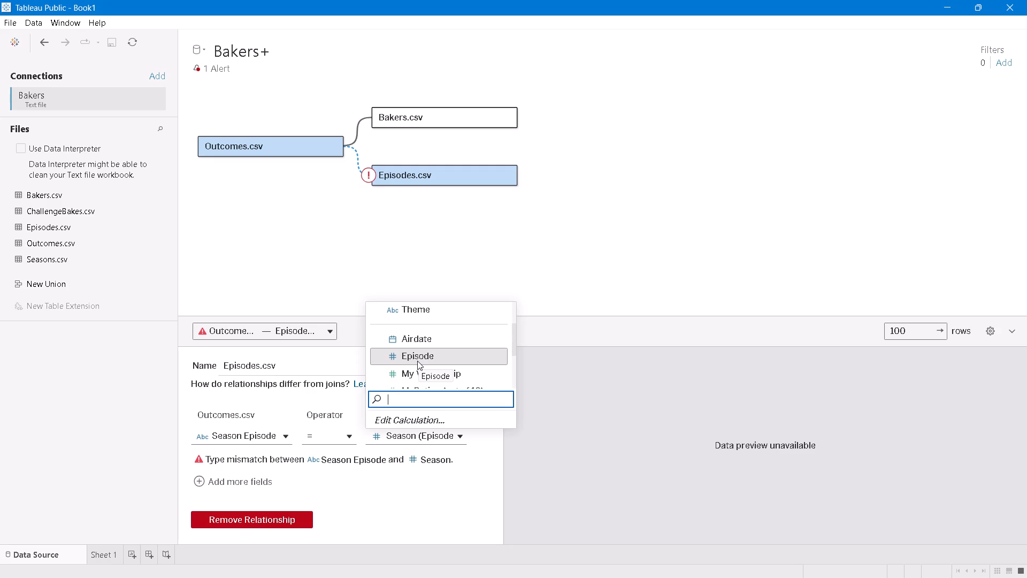
pyautogui.scroll(1, 417, 361)
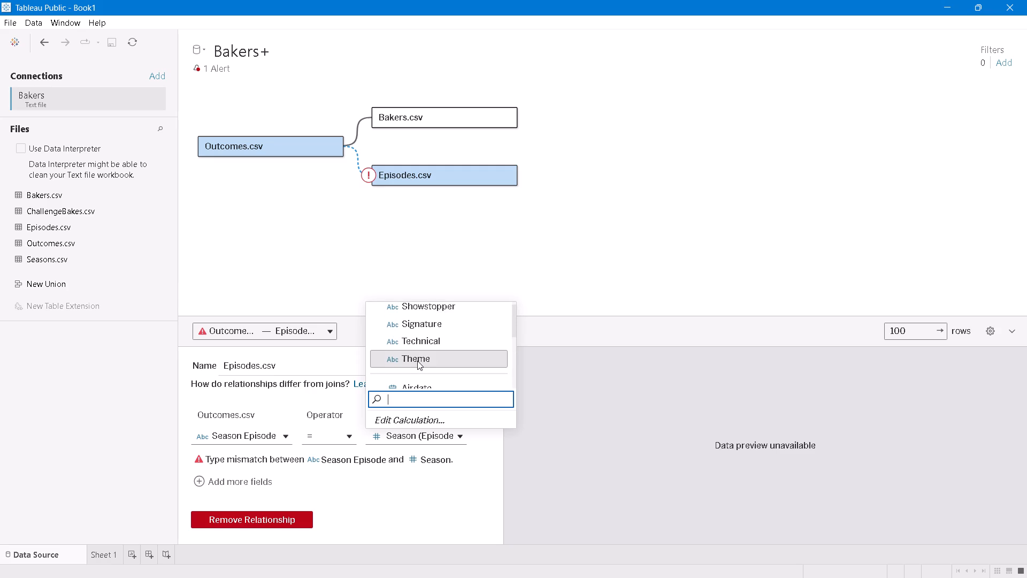
pyautogui.scroll(2, 417, 361)
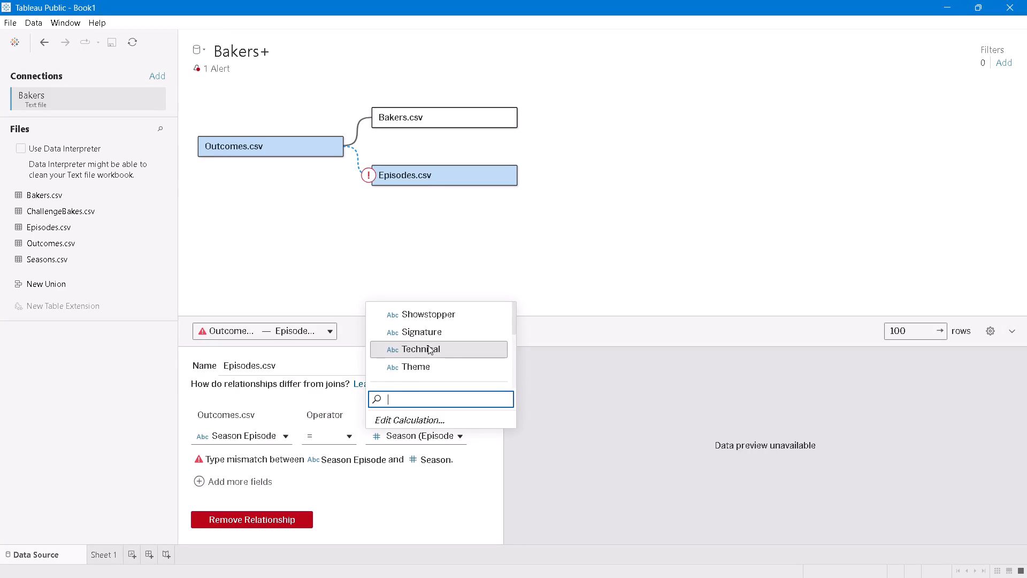
pyautogui.click(424, 322)
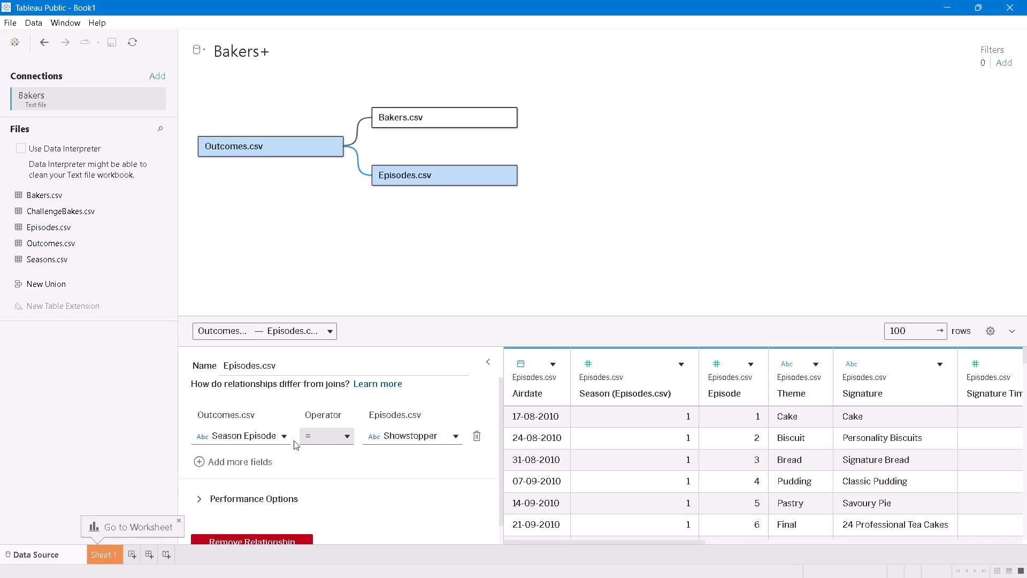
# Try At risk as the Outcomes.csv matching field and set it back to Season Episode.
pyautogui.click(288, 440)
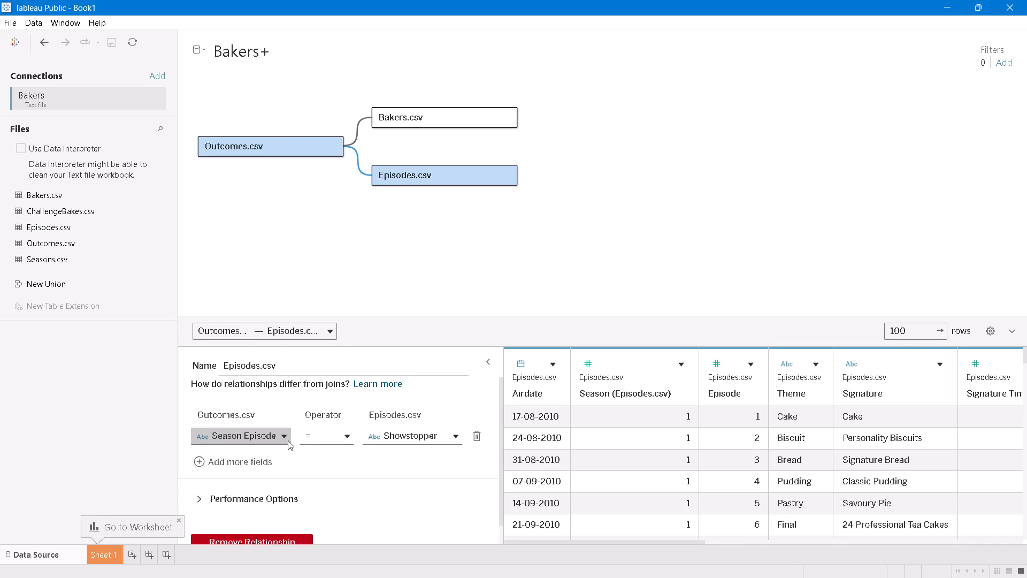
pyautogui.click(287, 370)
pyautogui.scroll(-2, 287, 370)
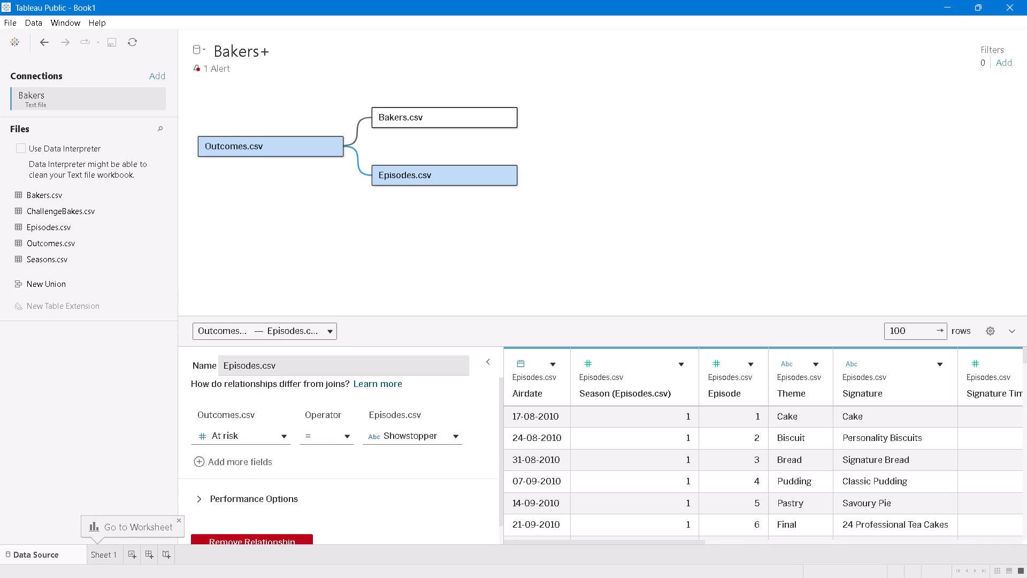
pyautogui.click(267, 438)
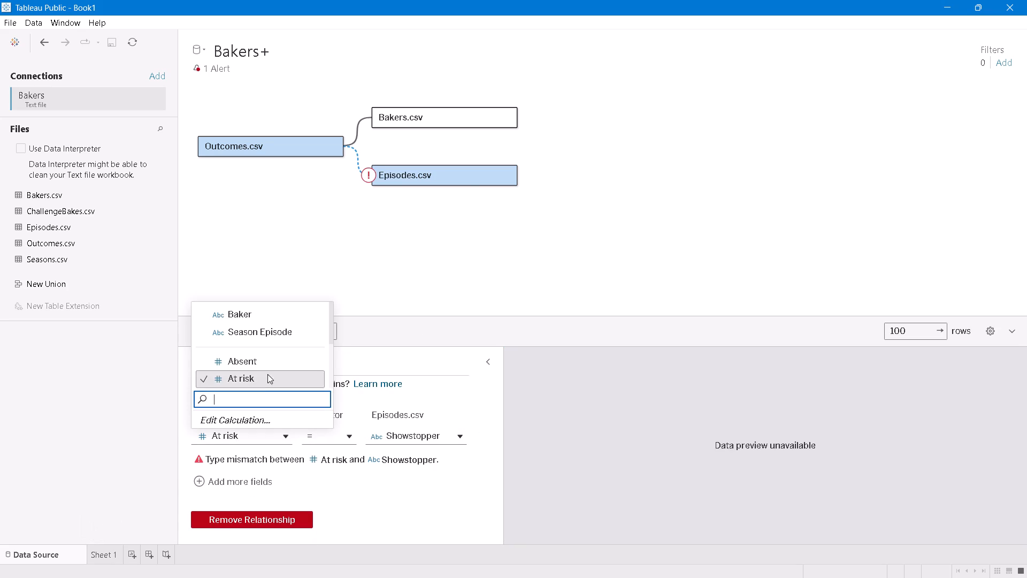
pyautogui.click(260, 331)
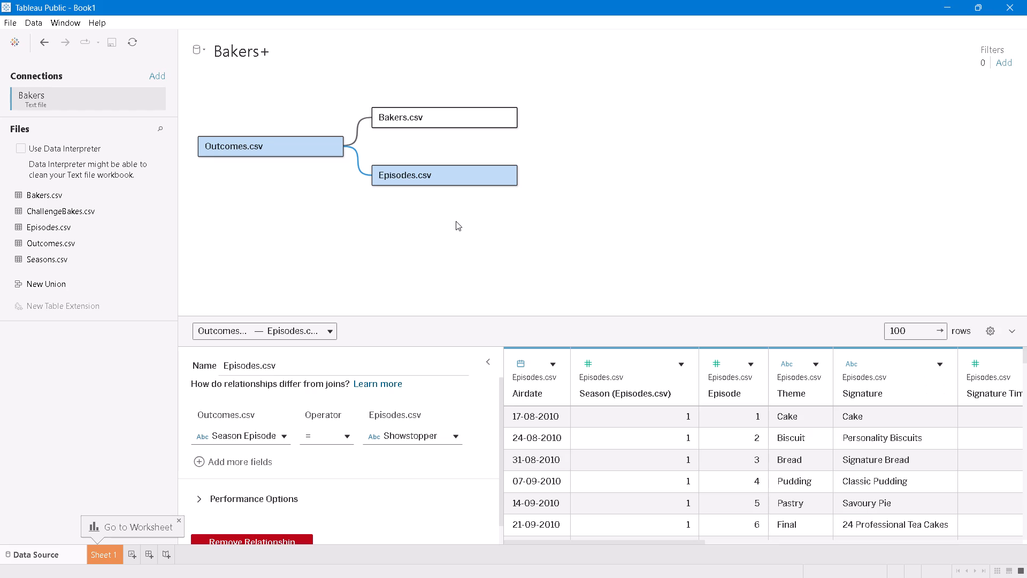
# Look through the columns of the Episodes.csv data preview, including the Showstopper values.
pyautogui.click(576, 211)
pyautogui.hscroll(-4, 684, 475)
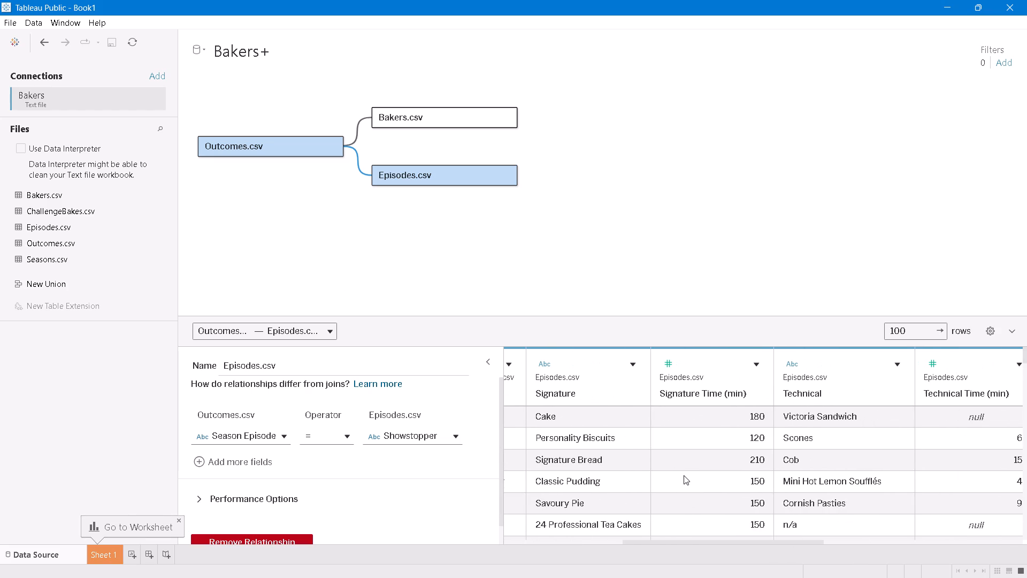
pyautogui.hscroll(-3, 684, 475)
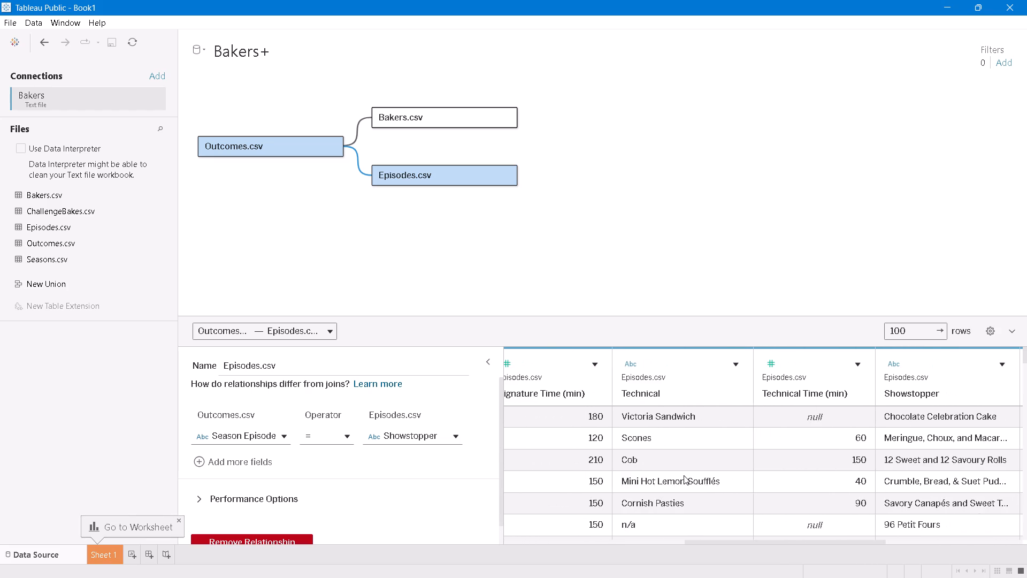
pyautogui.hscroll(-3, 684, 475)
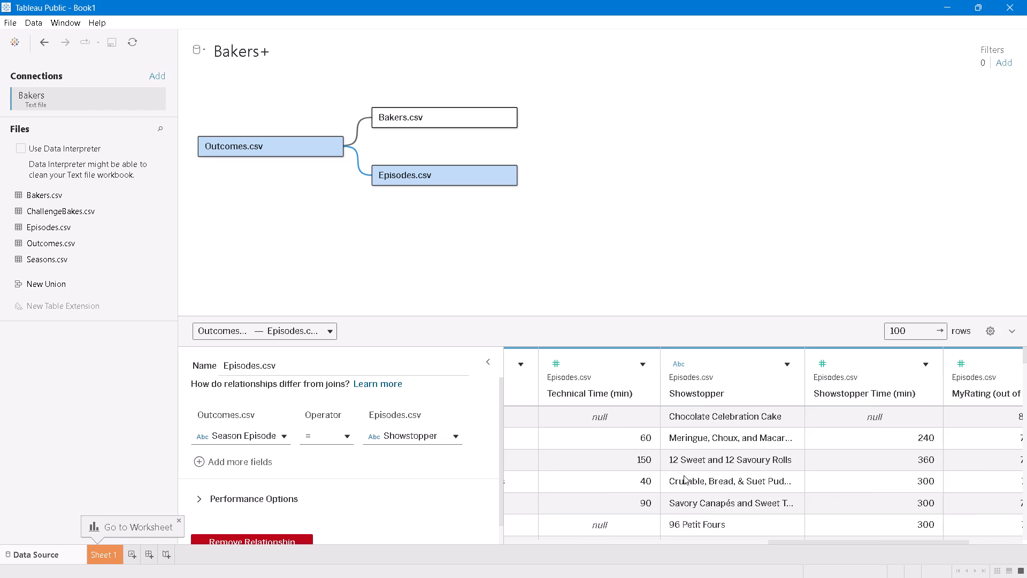
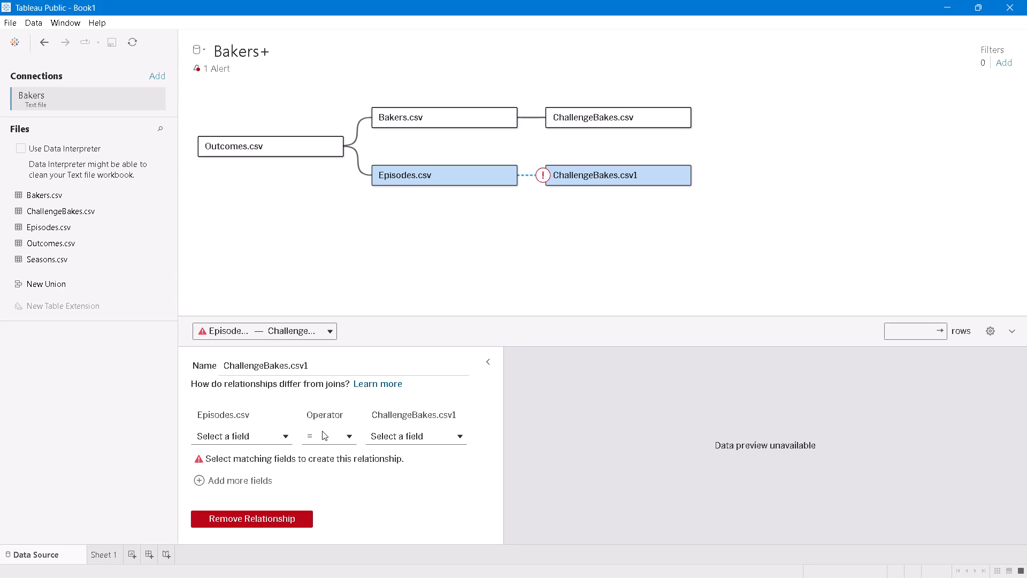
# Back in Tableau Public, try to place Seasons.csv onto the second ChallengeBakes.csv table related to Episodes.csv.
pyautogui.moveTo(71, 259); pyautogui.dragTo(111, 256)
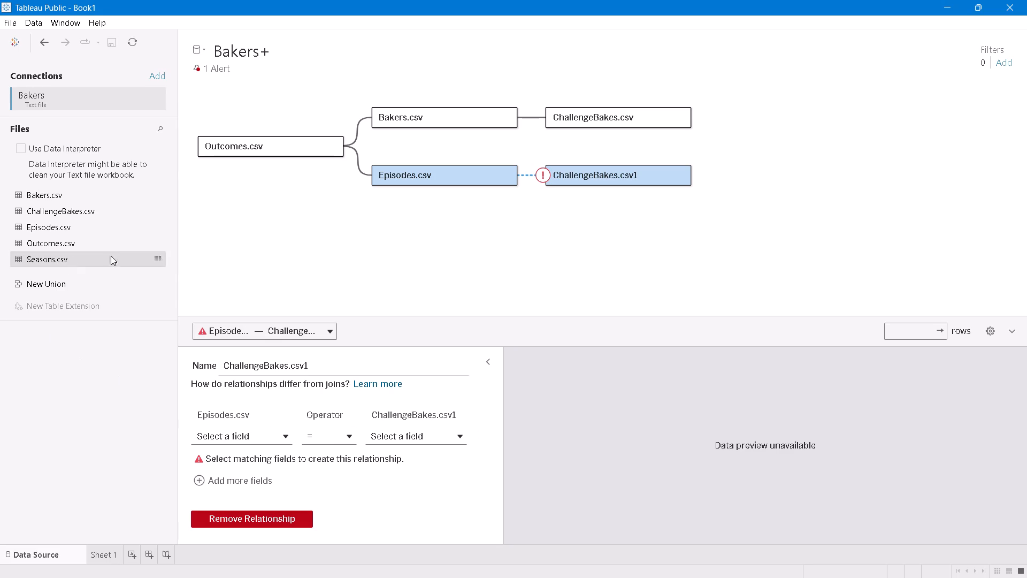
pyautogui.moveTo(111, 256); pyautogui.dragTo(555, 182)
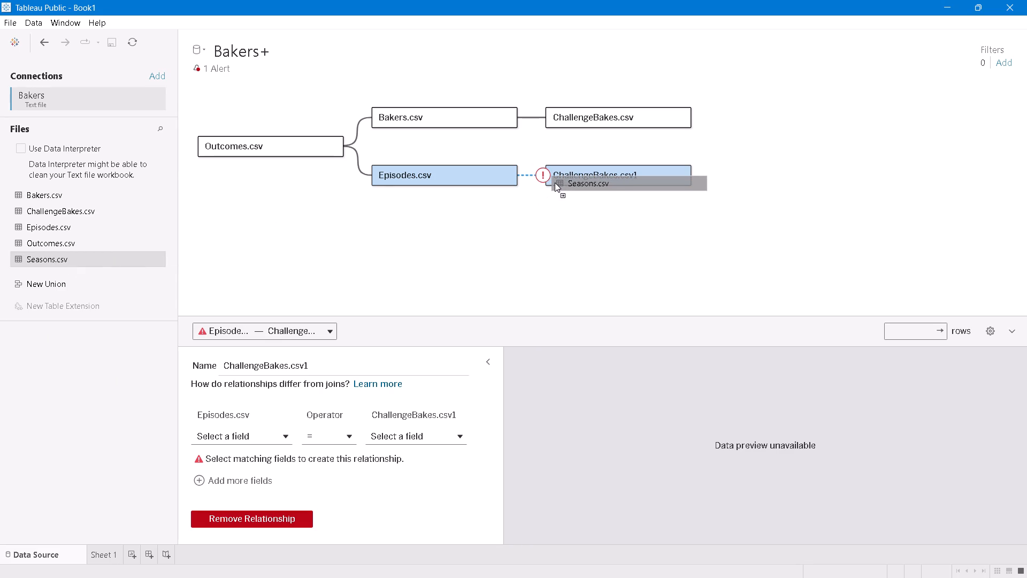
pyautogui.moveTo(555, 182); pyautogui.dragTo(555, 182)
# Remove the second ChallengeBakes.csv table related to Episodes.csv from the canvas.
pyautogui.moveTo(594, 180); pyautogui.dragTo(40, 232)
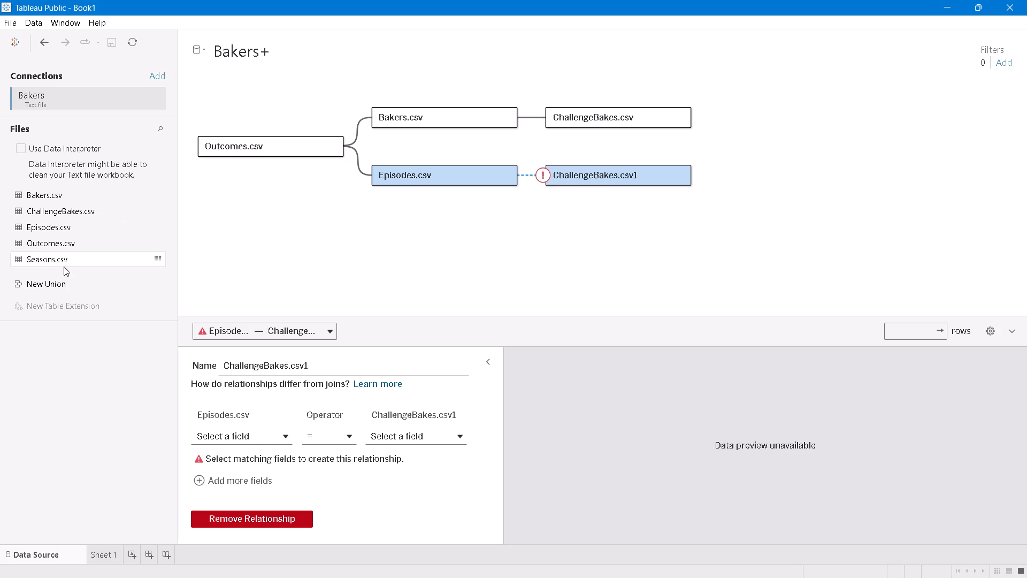
# Add Seasons.csv to the canvas as a table related to Episodes.csv.
pyautogui.moveTo(64, 267); pyautogui.dragTo(554, 203)
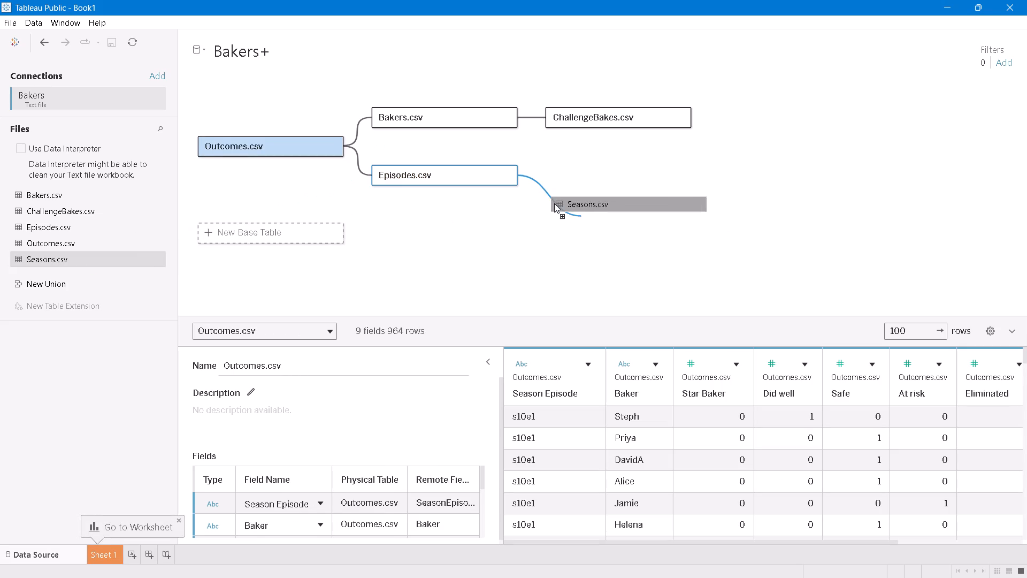
pyautogui.moveTo(554, 203); pyautogui.dragTo(559, 199)
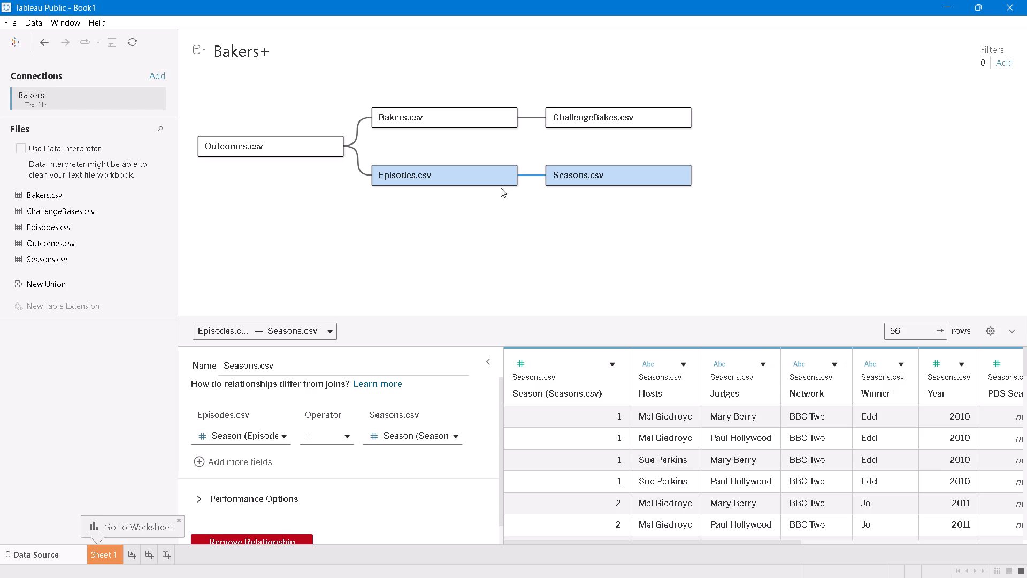
pyautogui.click(451, 219)
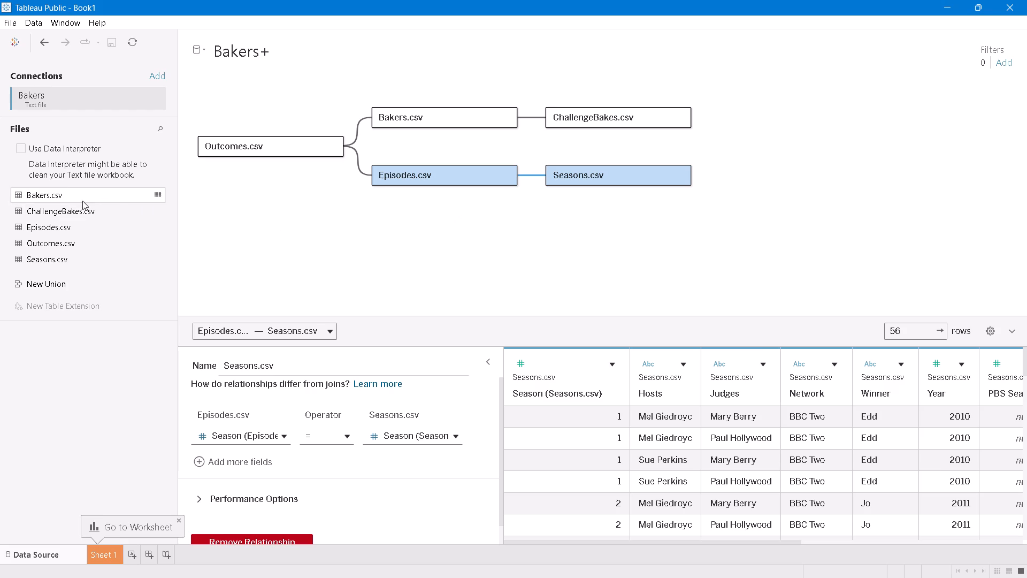
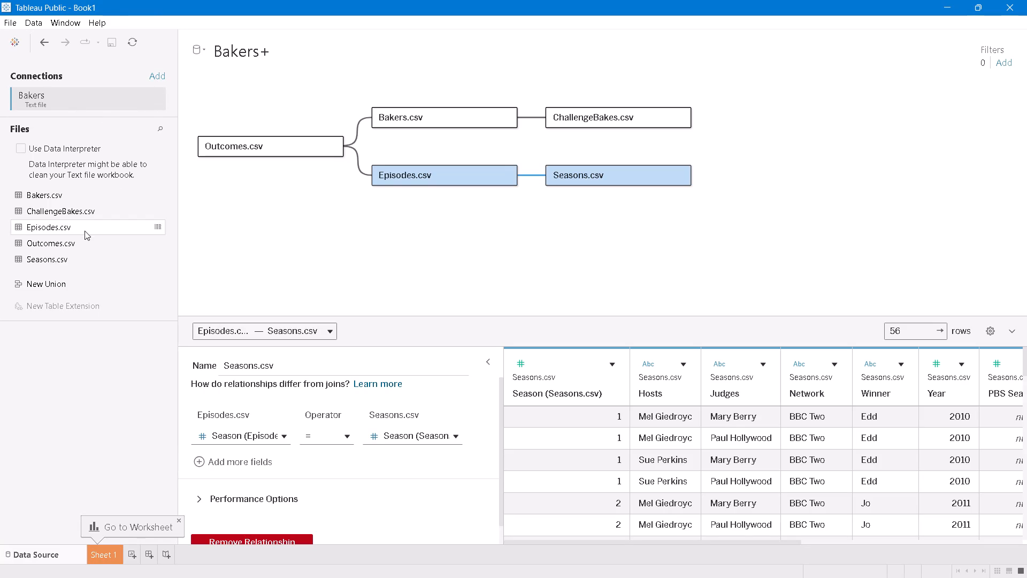
# Add ChallengeBakes.csv to the canvas again as a second table related to Episodes.csv.
pyautogui.moveTo(55, 210); pyautogui.dragTo(572, 209)
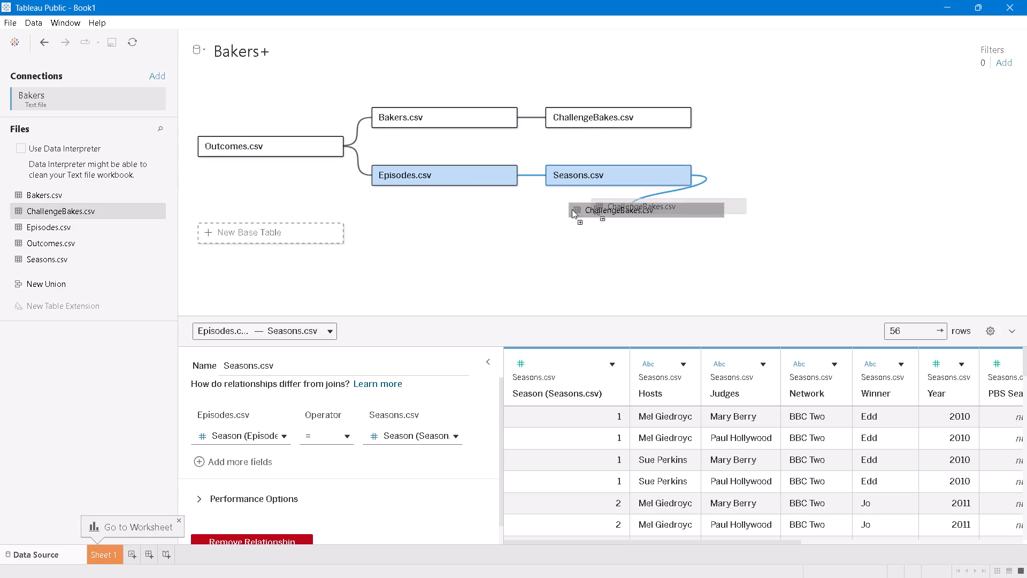
pyautogui.moveTo(572, 209); pyautogui.dragTo(547, 211)
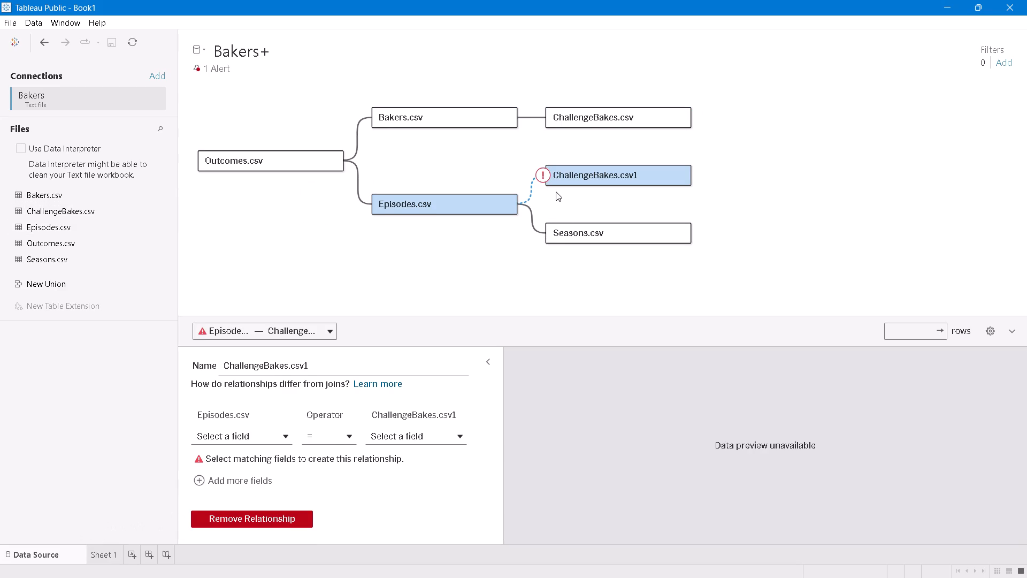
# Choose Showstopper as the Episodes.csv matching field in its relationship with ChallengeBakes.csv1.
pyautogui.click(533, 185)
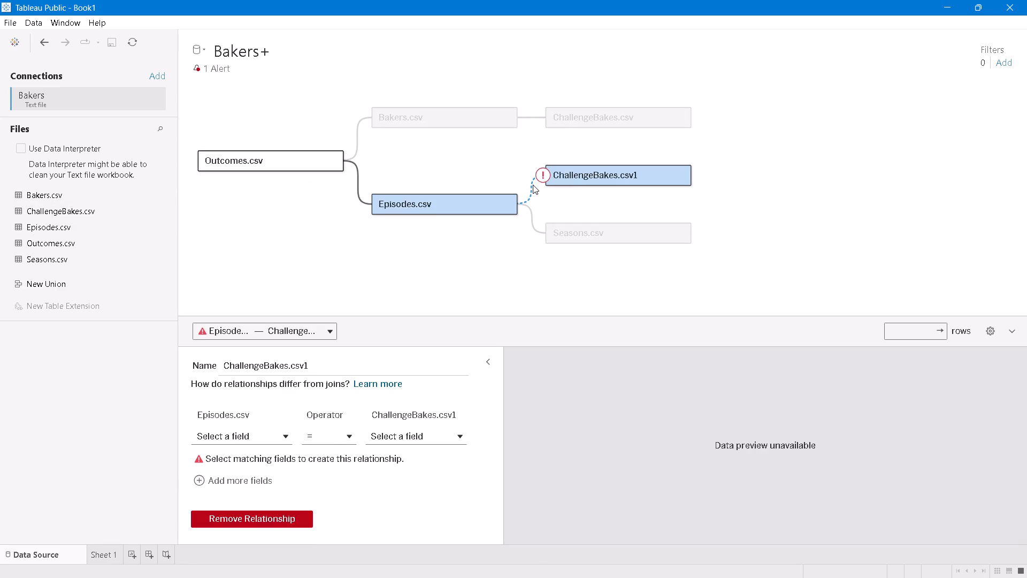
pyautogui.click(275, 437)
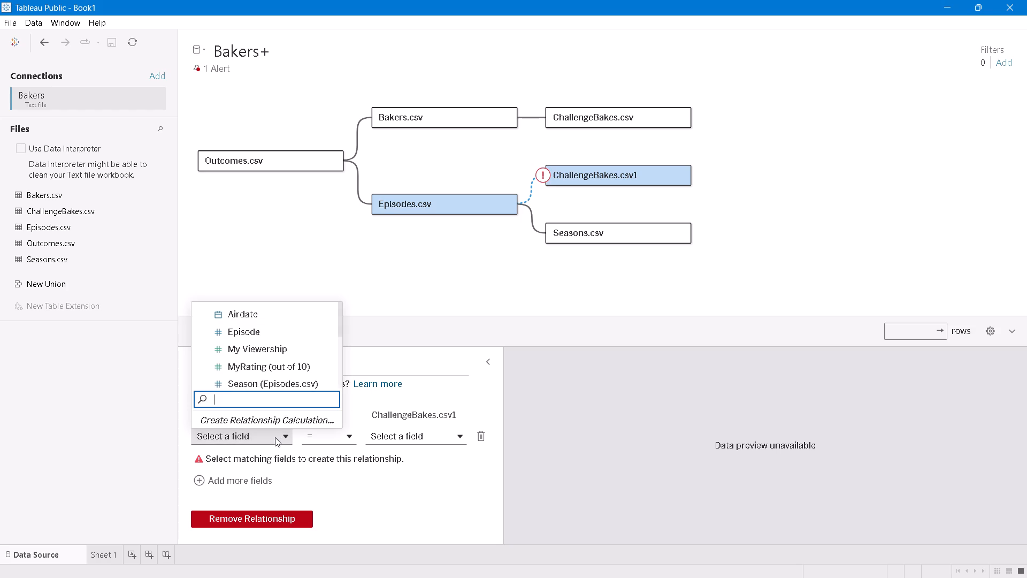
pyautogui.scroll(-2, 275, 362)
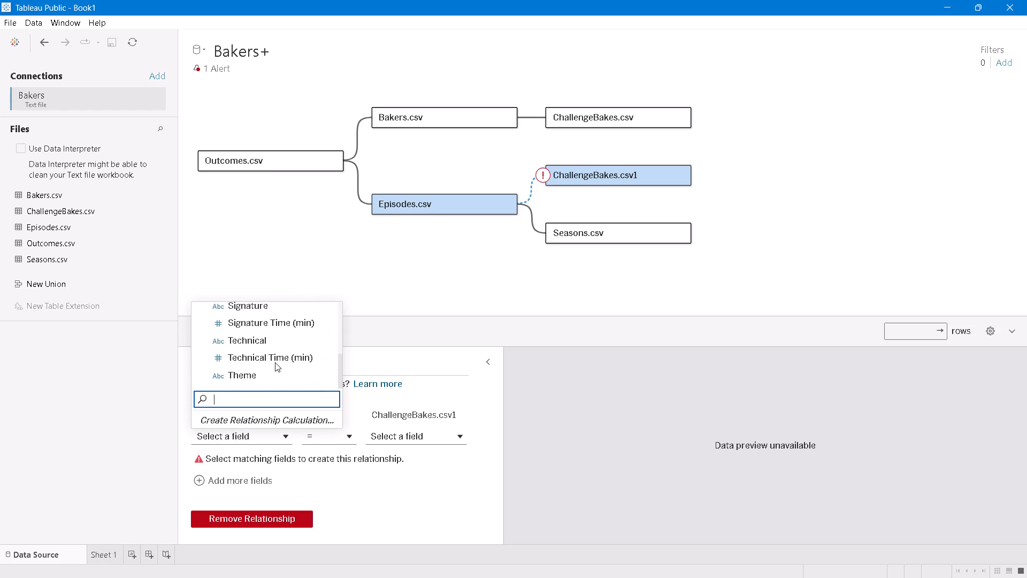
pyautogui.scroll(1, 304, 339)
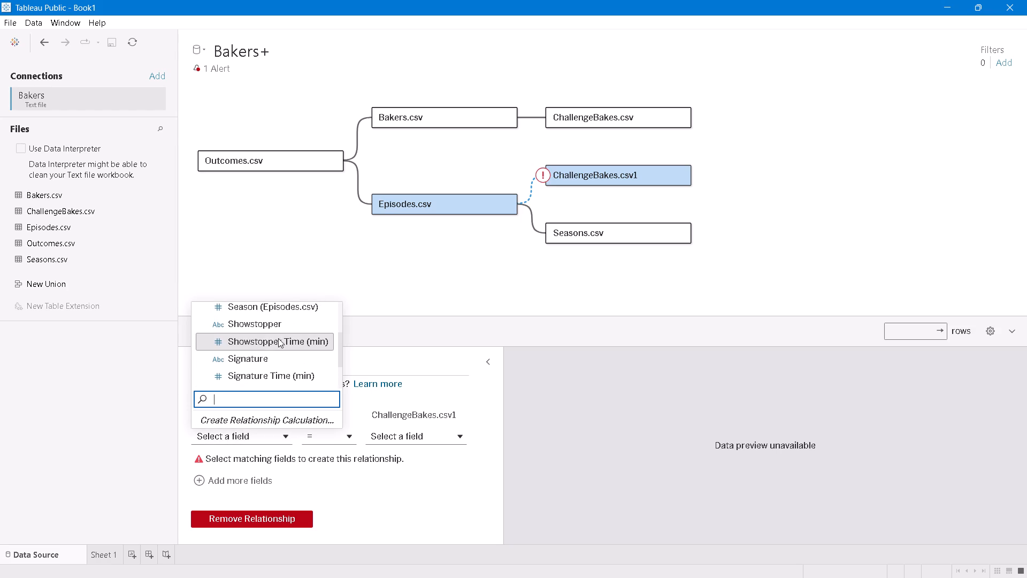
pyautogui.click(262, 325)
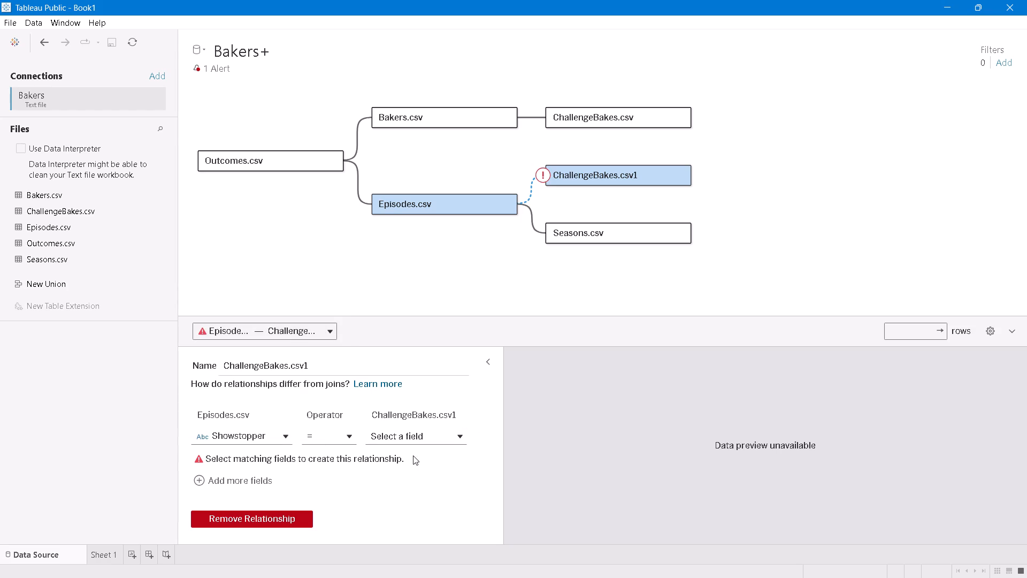
# Relate Episodes.csv and ChallengeBakes.csv1 by matching Season (Episodes.csv) with Season (ChallengeBakes.csv1).
pyautogui.click(432, 440)
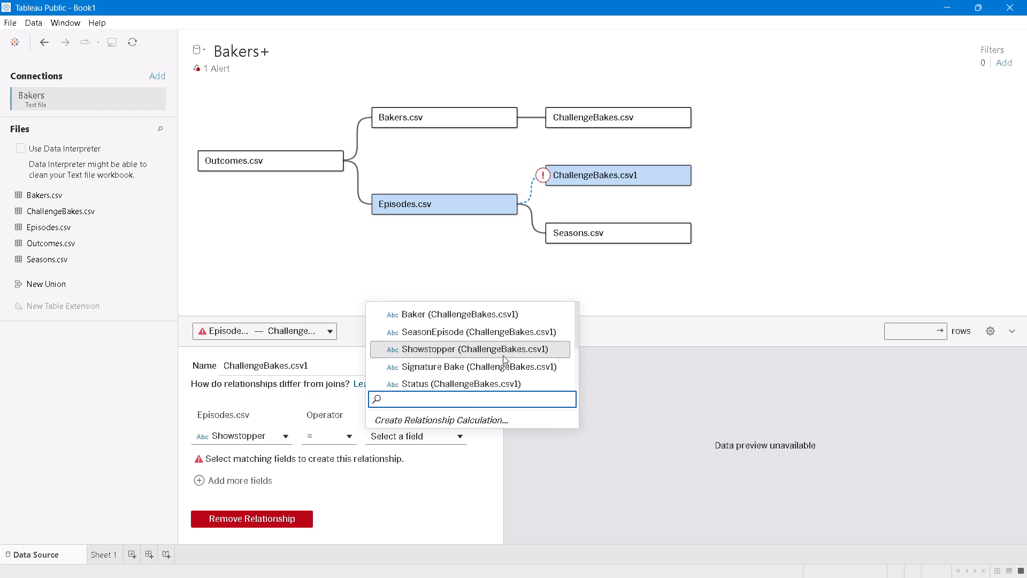
pyautogui.scroll(-3, 484, 352)
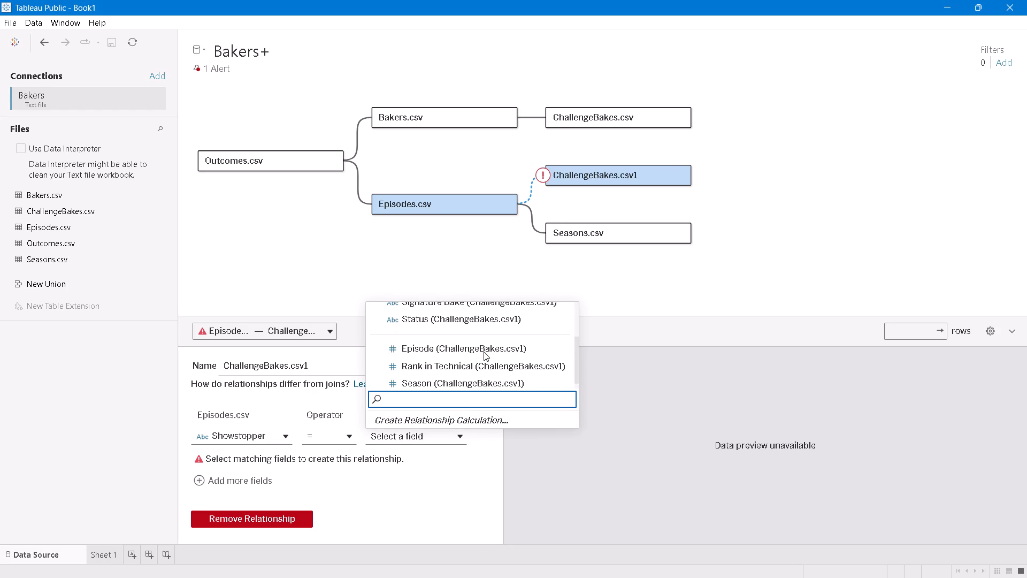
pyautogui.scroll(-1, 484, 352)
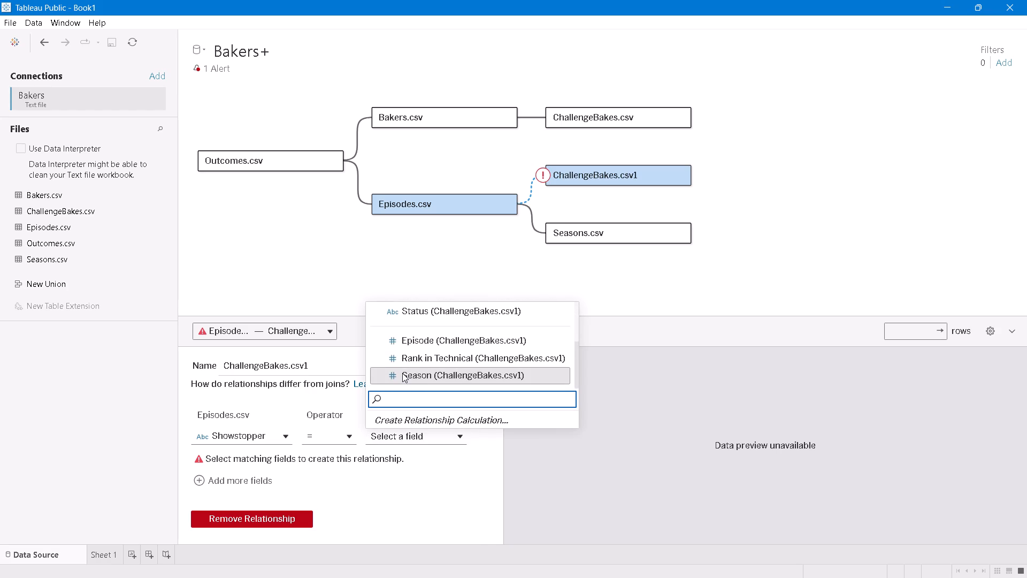
pyautogui.click(402, 374)
pyautogui.click(419, 378)
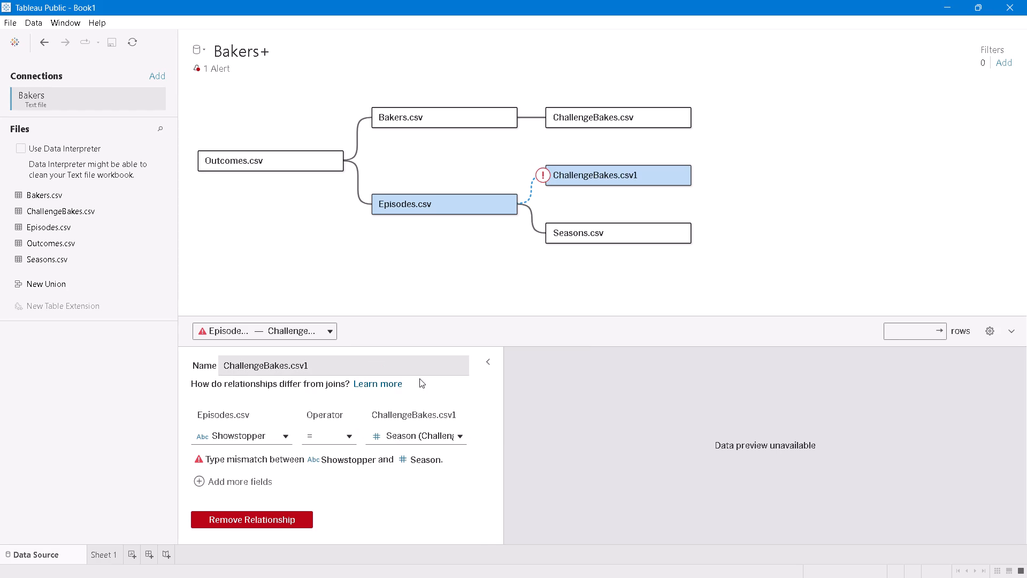
pyautogui.click(262, 440)
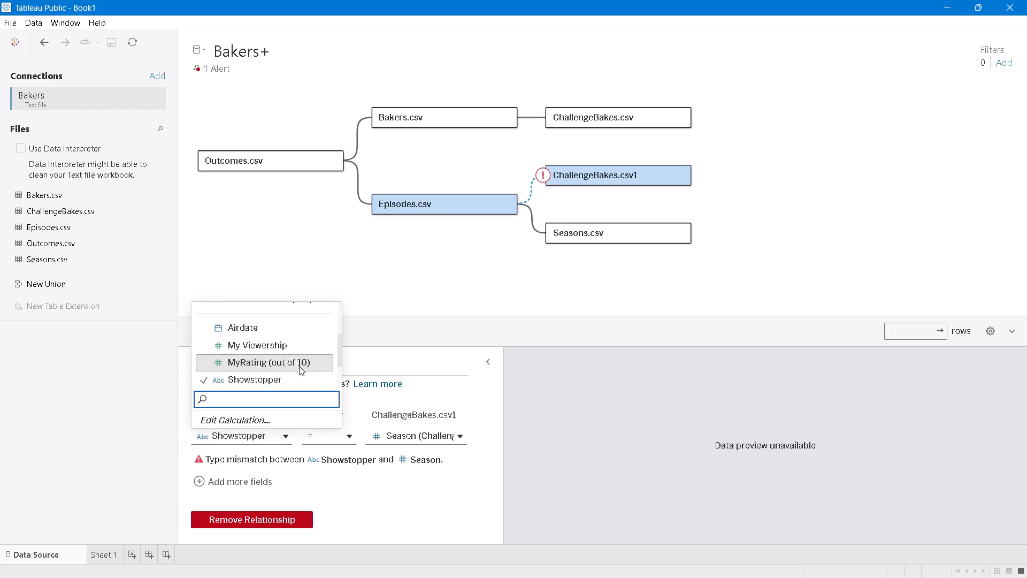
pyautogui.scroll(2, 294, 359)
pyautogui.hscroll(1, 259, 366)
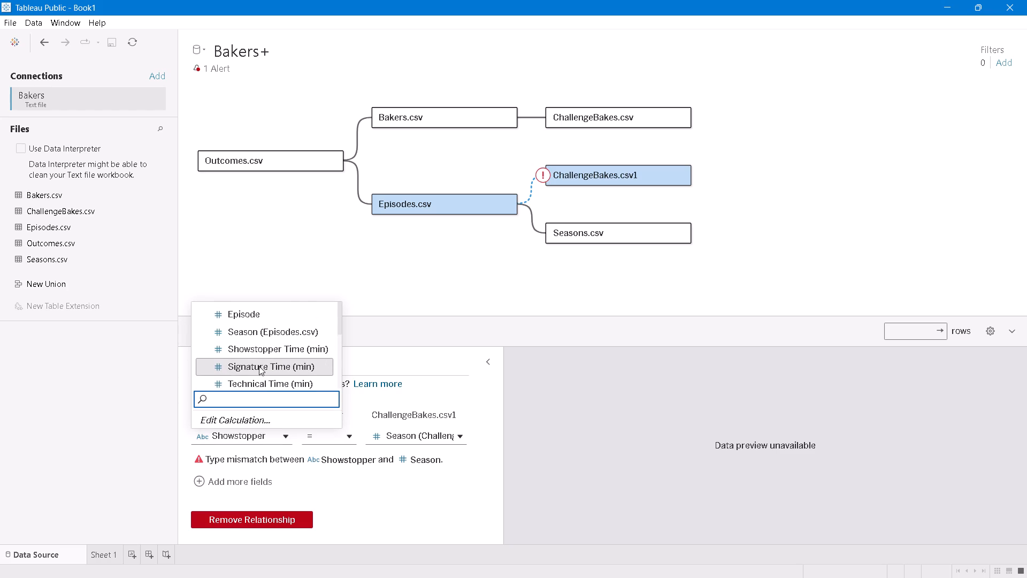
pyautogui.click(248, 334)
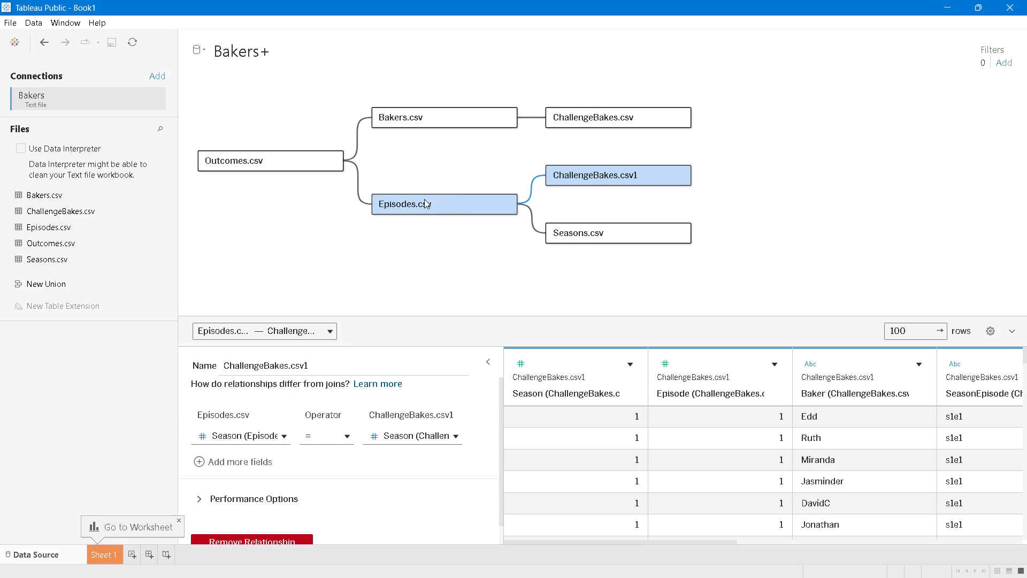
# Set the ChallengeBakes.csv matching field in its relationship with Bakers.csv to Baker (ChallengeBakes.csv).
pyautogui.click(578, 105)
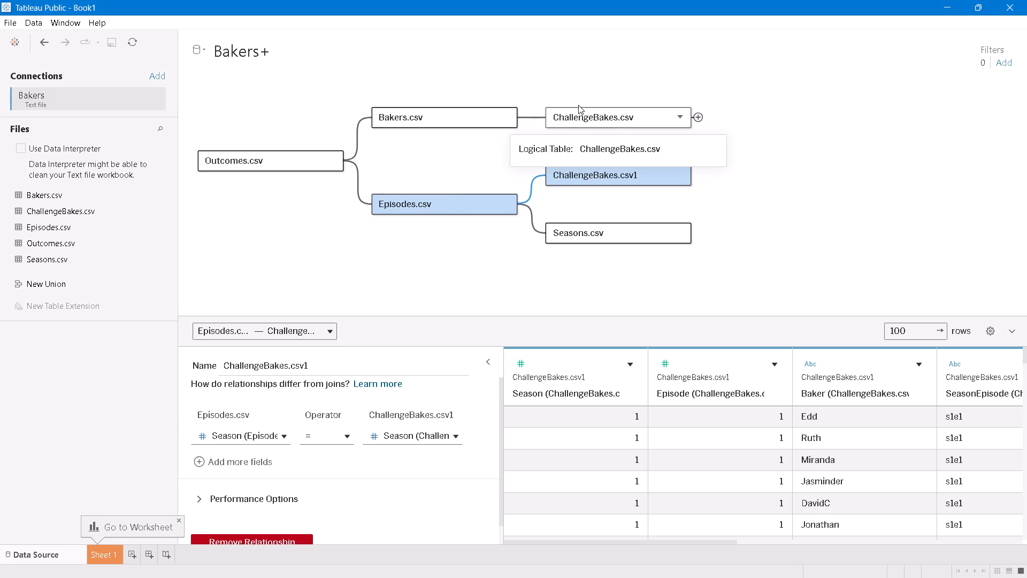
pyautogui.click(527, 116)
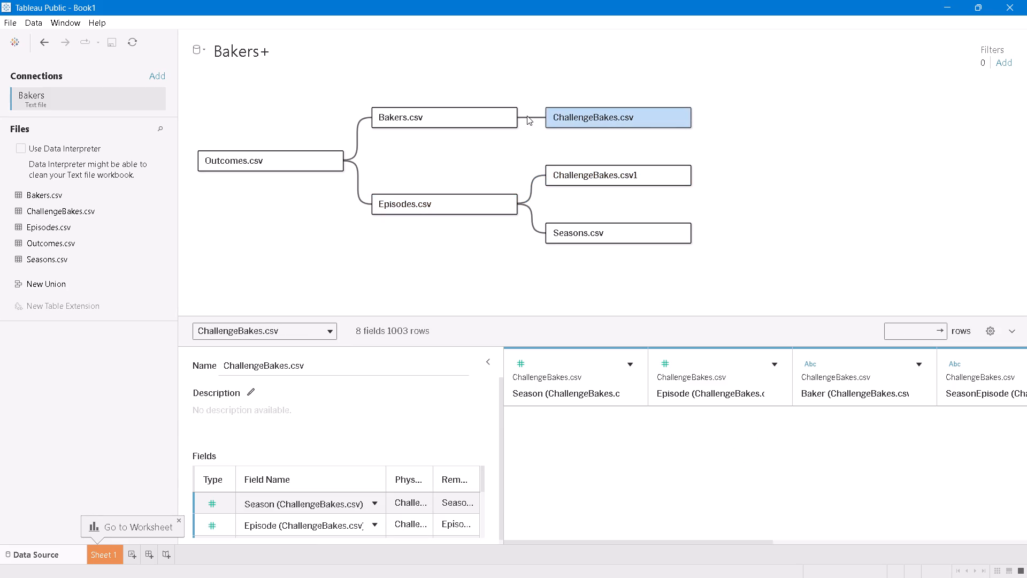
pyautogui.press('Left')
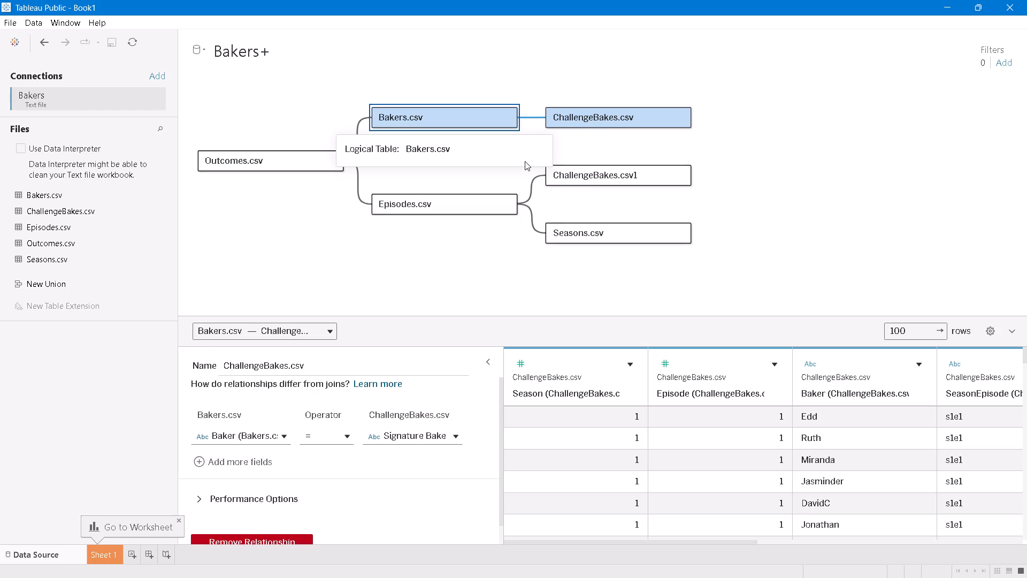
pyautogui.click(412, 440)
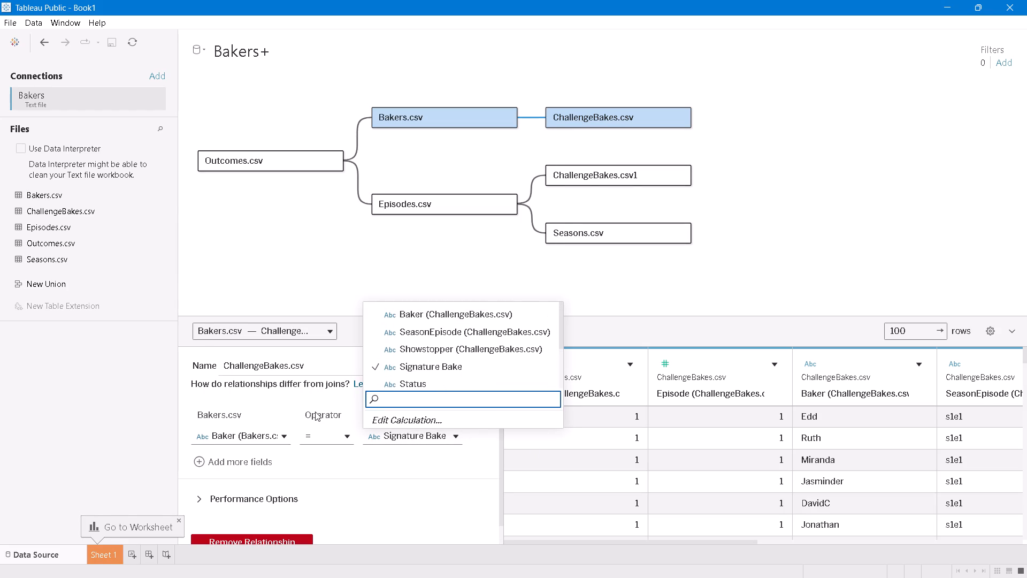
pyautogui.click(262, 441)
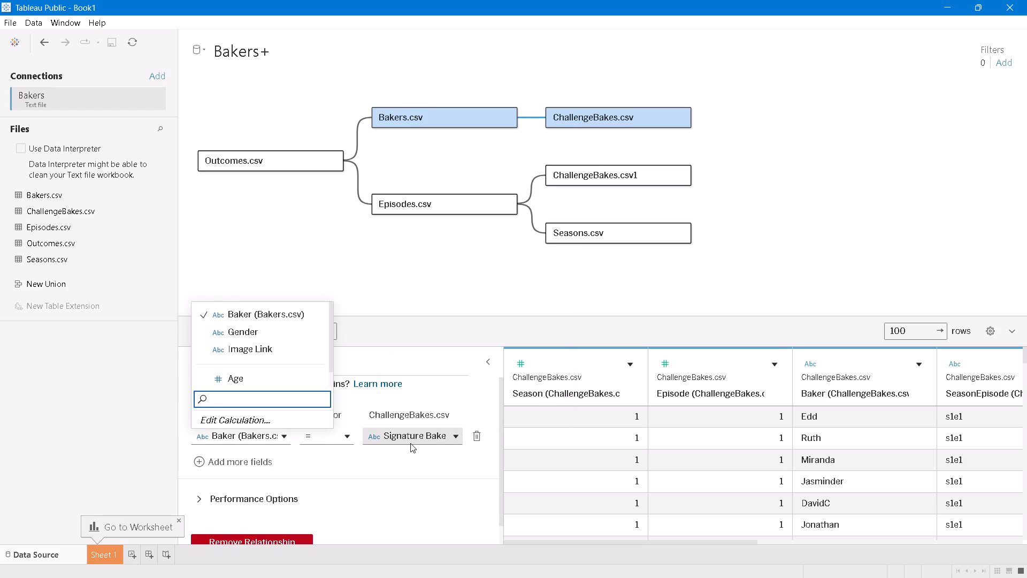
pyautogui.click(410, 443)
pyautogui.click(432, 317)
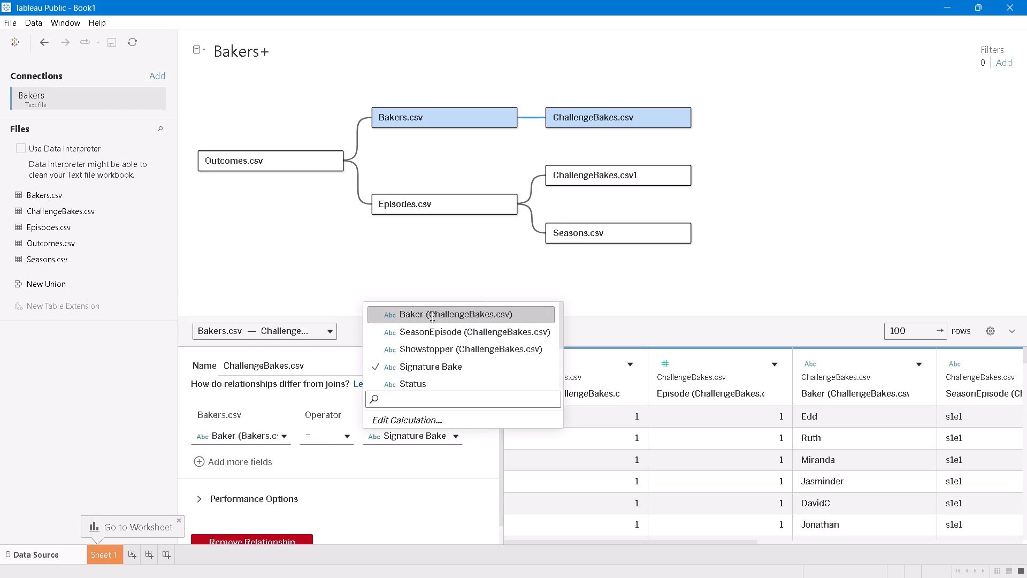
pyautogui.click(448, 273)
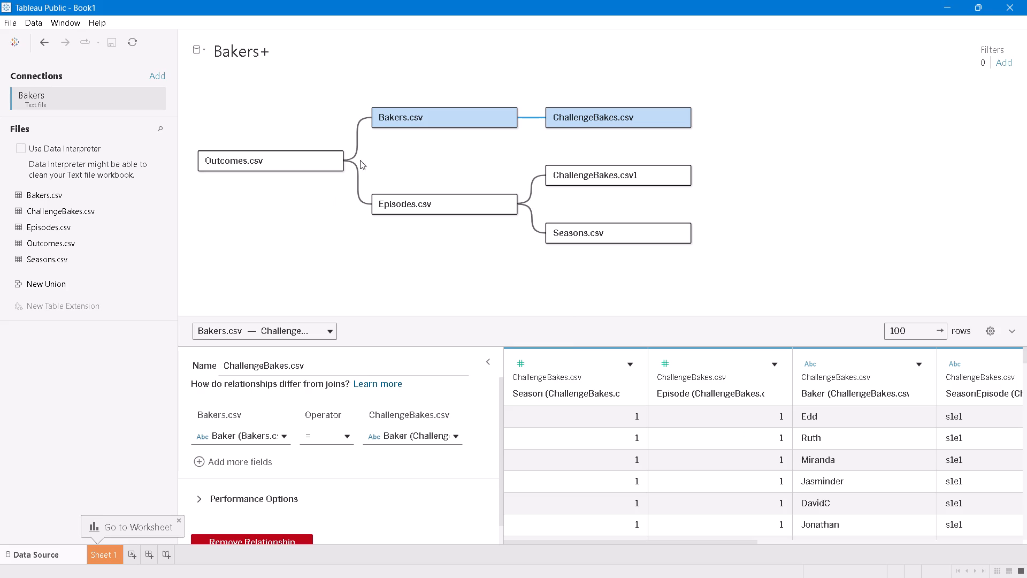
# Check the matching fields used in the relationship between Outcomes.csv and Bakers.csv.
pyautogui.click(351, 139)
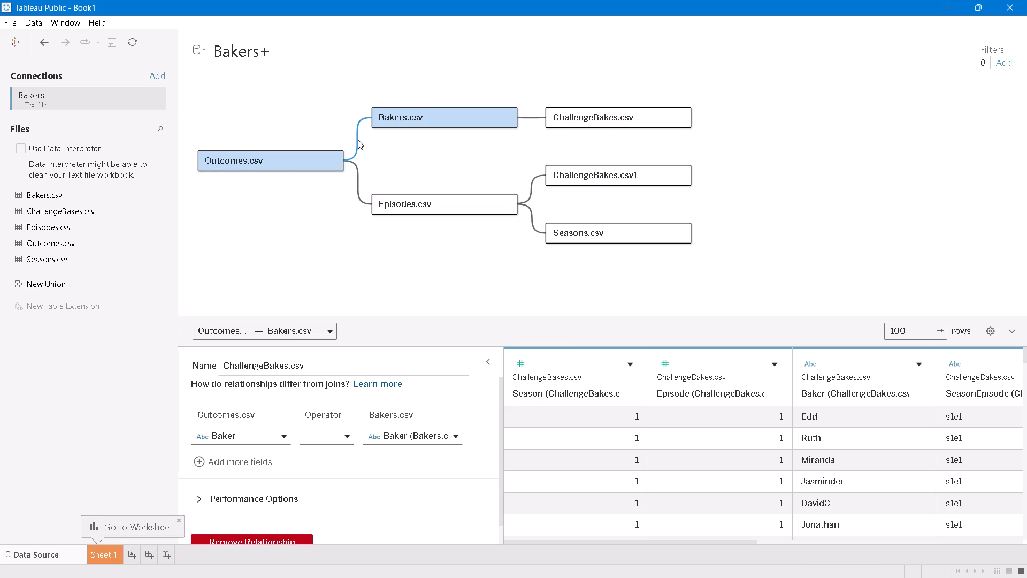
pyautogui.click(358, 140)
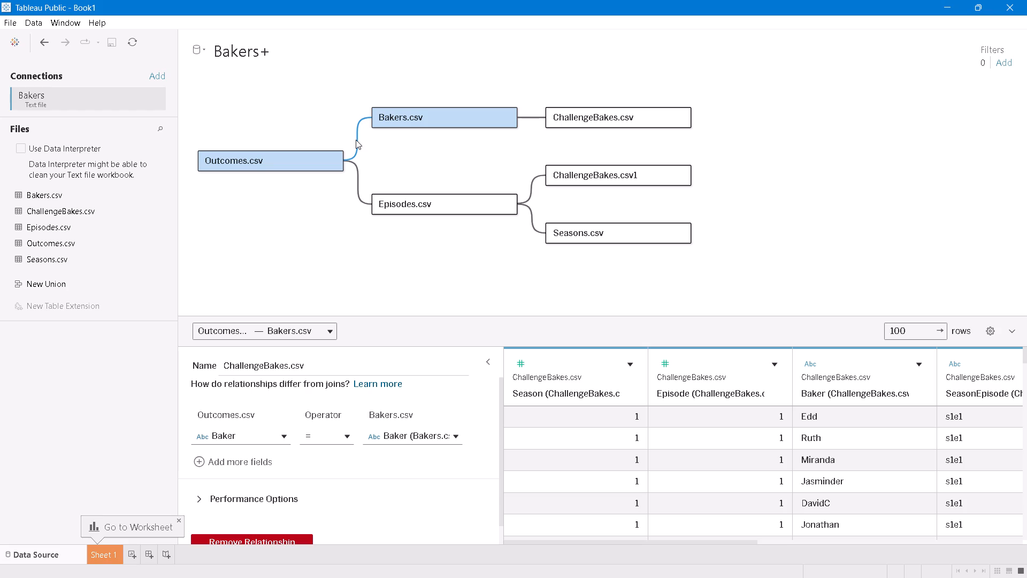
pyautogui.click(356, 140)
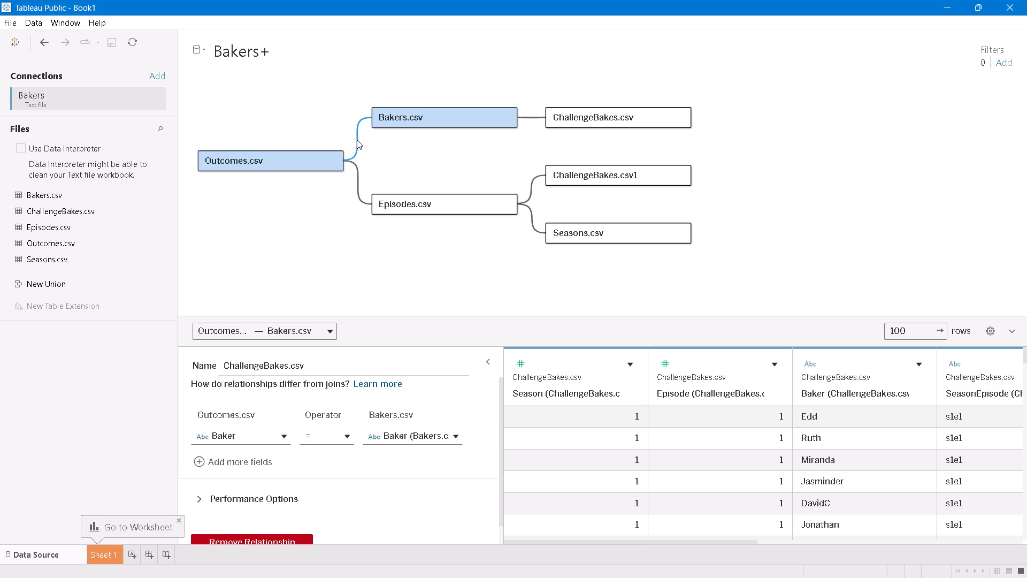
pyautogui.click(357, 140)
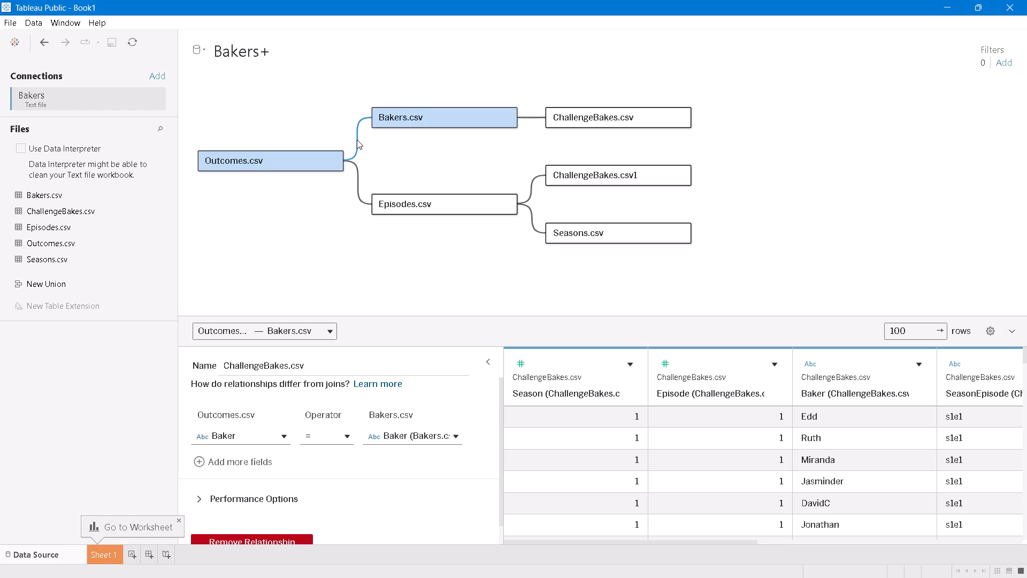
pyautogui.click(357, 140)
pyautogui.doubleClick(357, 140)
pyautogui.click(434, 157)
# Examine the relationship between Outcomes.csv and Episodes.csv and the fields each table offers for matching.
pyautogui.click(358, 188)
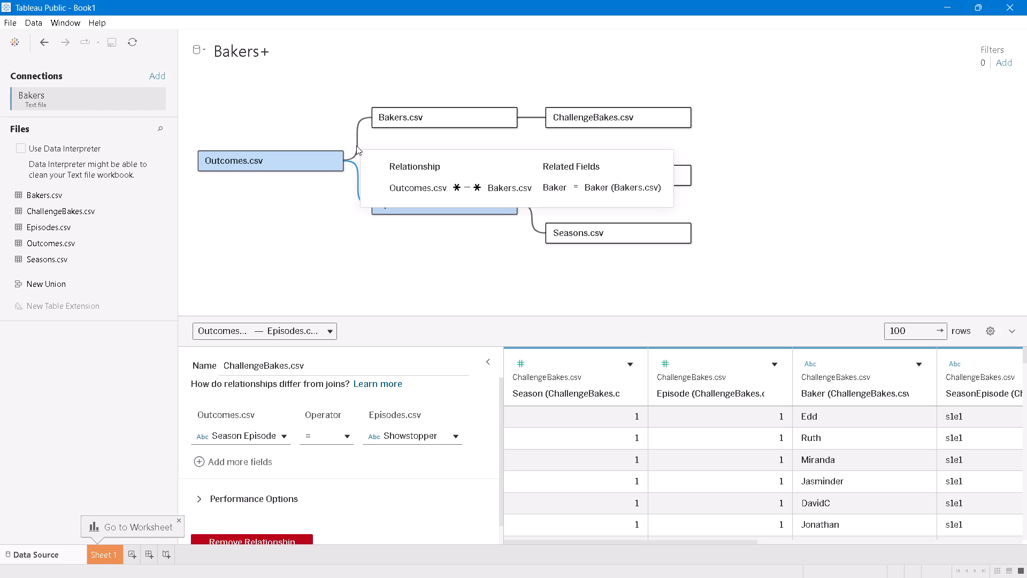
pyautogui.click(359, 181)
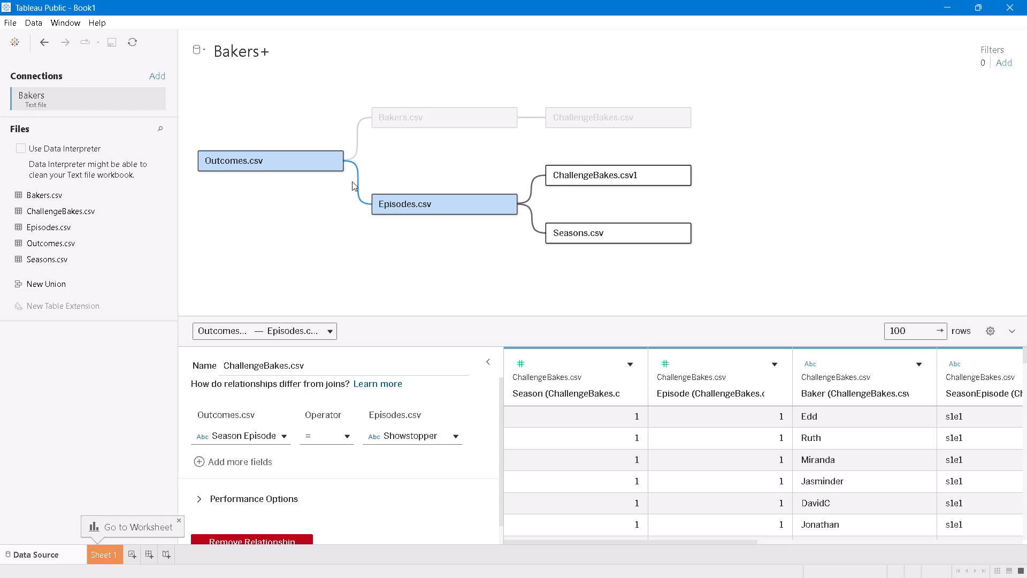
pyautogui.click(352, 181)
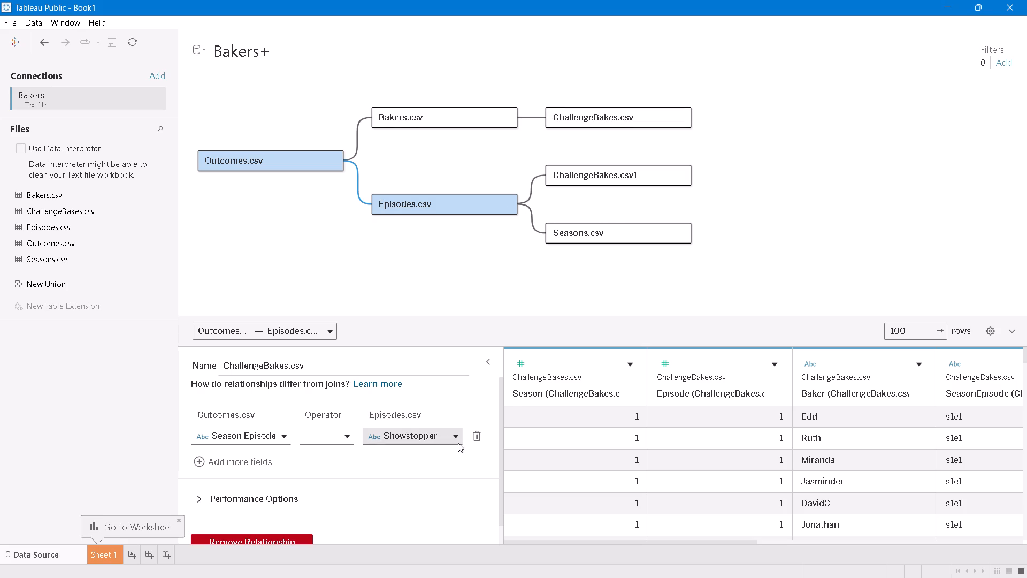
pyautogui.click(458, 443)
pyautogui.scroll(-2, 469, 364)
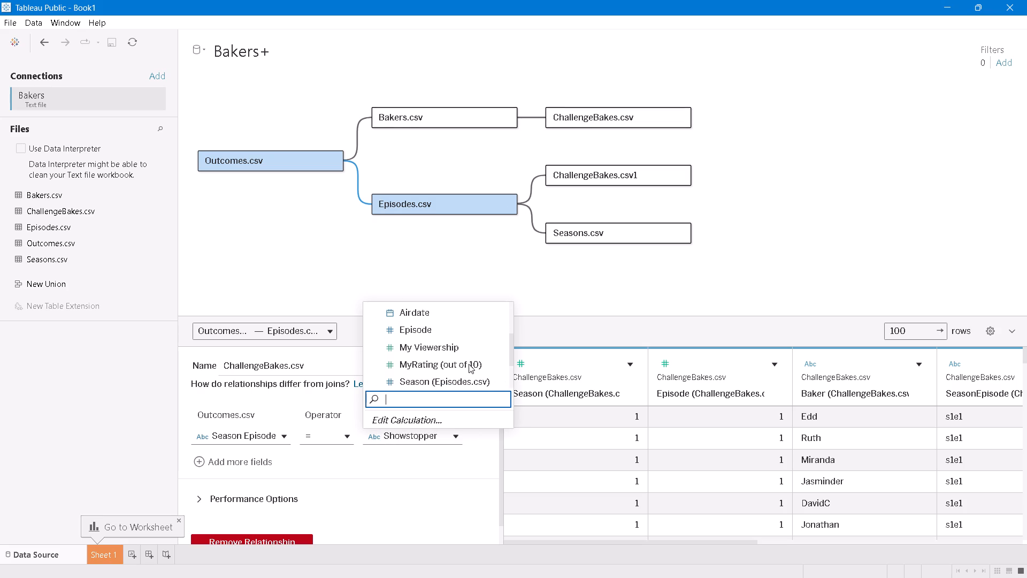
pyautogui.scroll(-3, 469, 364)
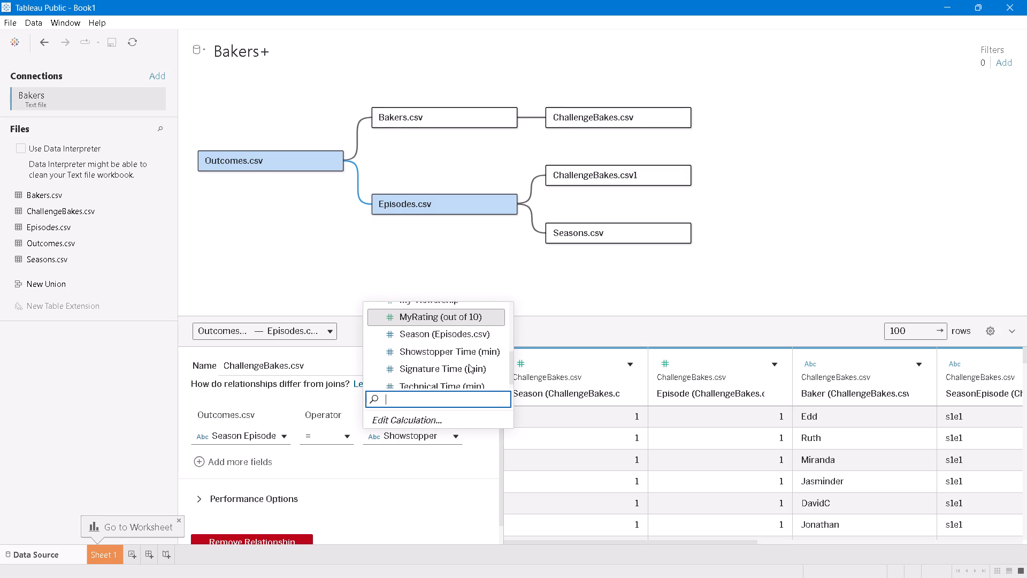
pyautogui.scroll(-1, 469, 364)
pyautogui.click(279, 433)
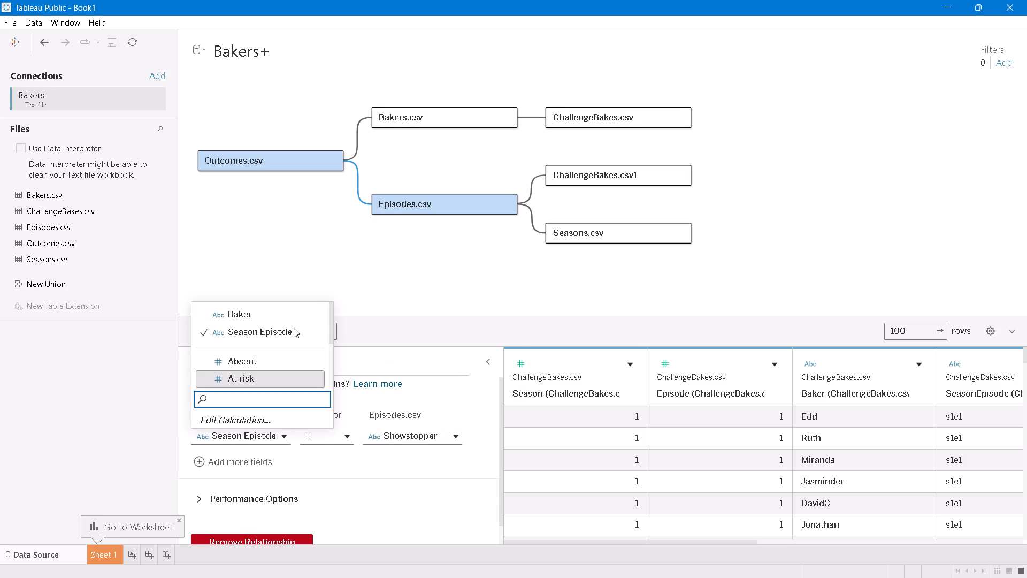
pyautogui.scroll(-5, 294, 326)
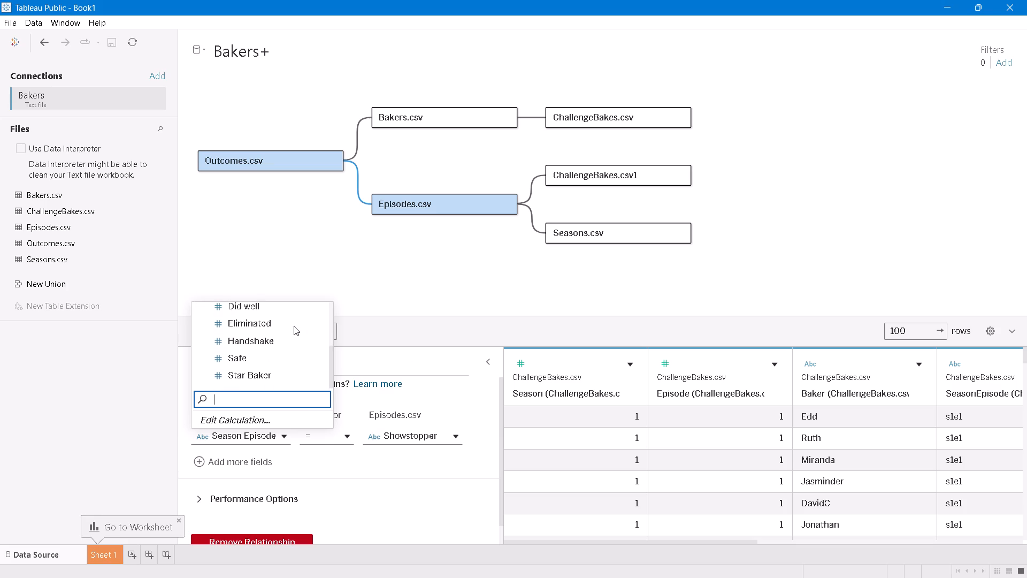
pyautogui.scroll(3, 294, 326)
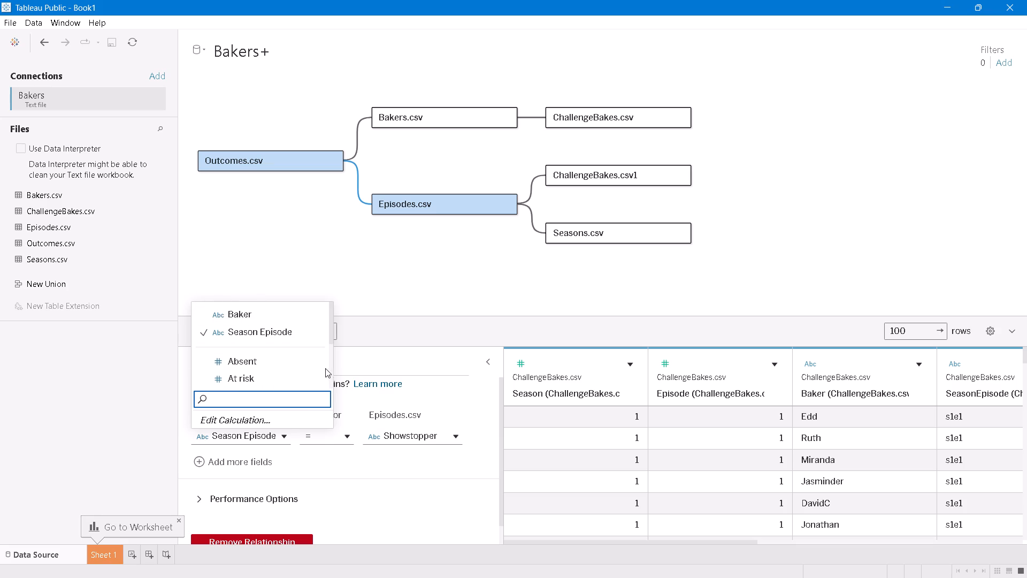
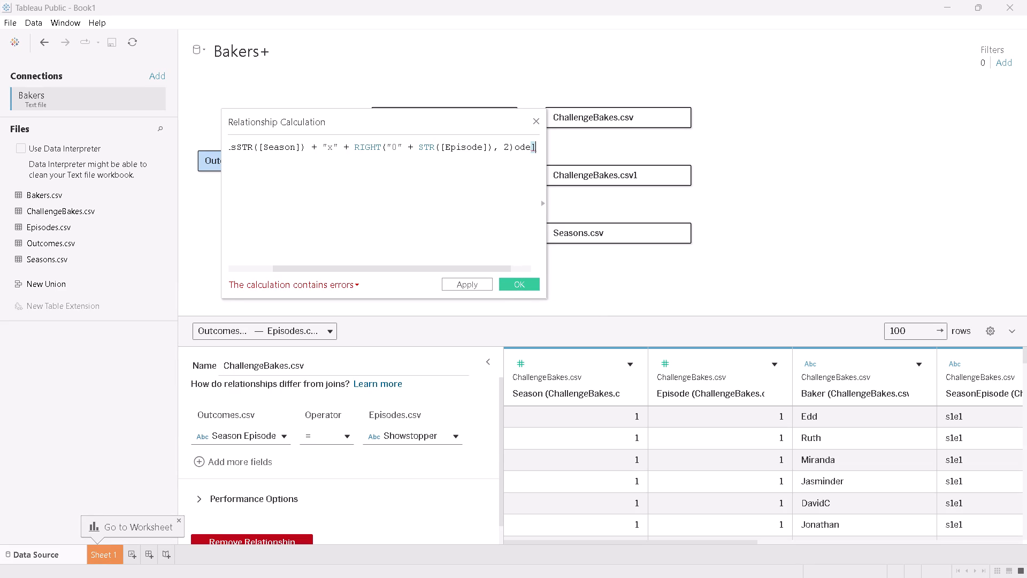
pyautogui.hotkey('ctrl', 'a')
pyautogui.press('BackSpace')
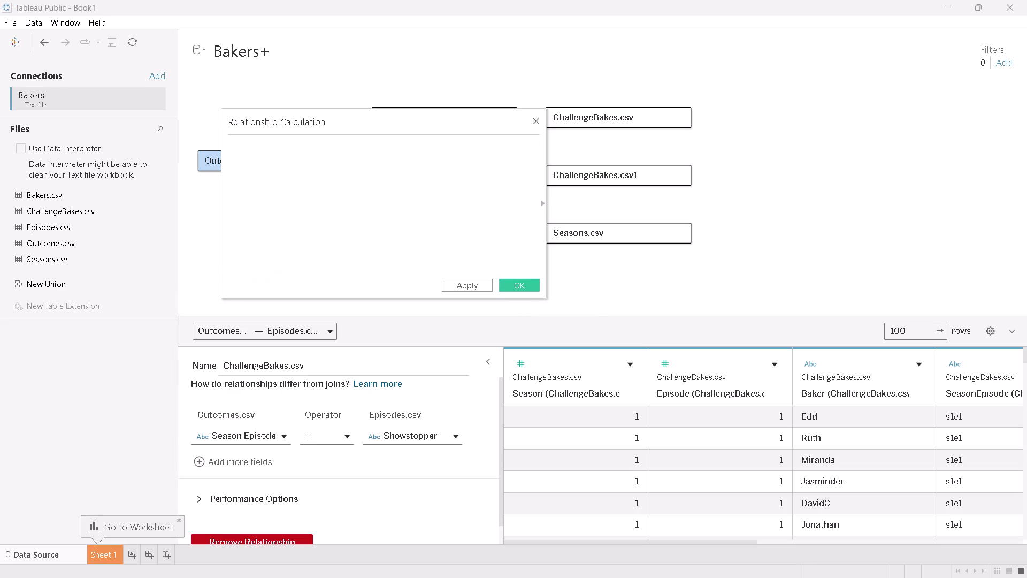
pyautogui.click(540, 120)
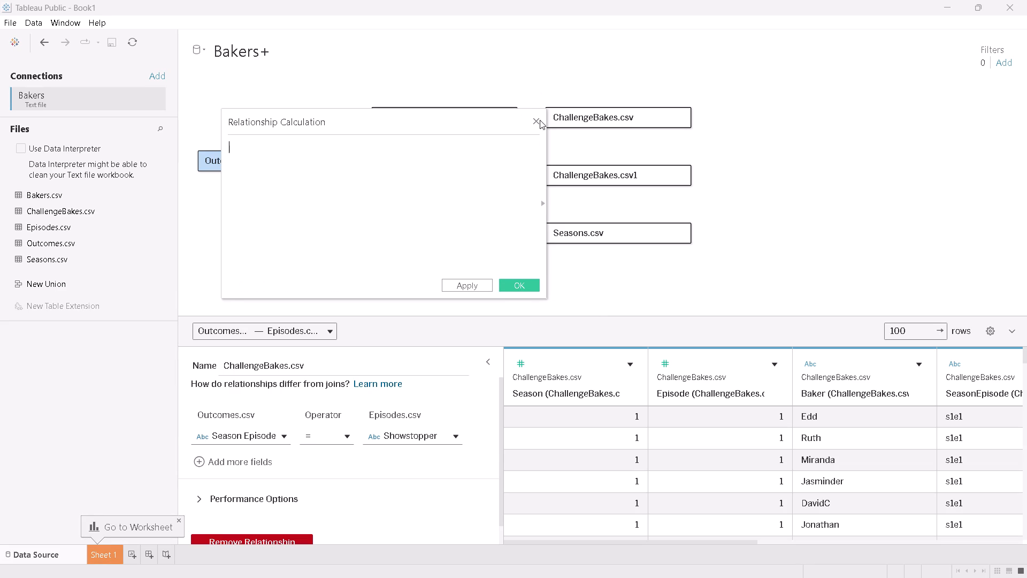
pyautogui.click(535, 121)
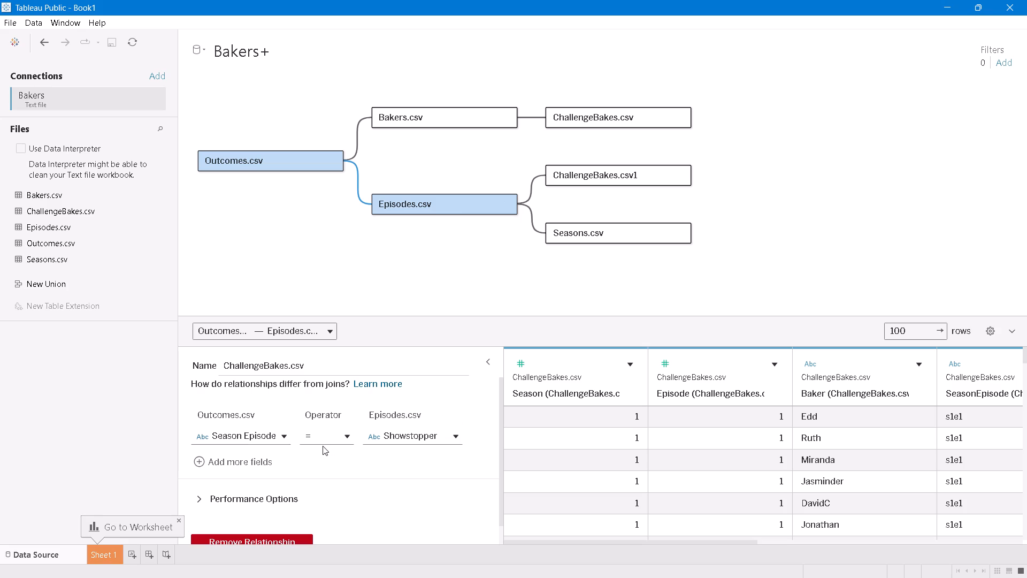
# Set the Episodes.csv matching field to Season (Episodes.csv) in its relationship with Outcomes.csv.
pyautogui.click(266, 428)
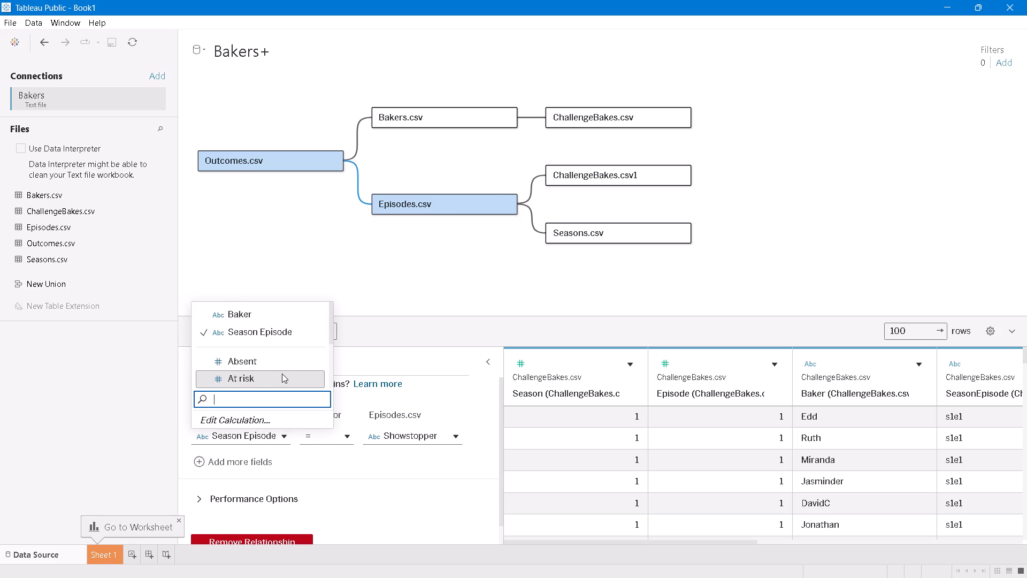
pyautogui.scroll(-2, 282, 374)
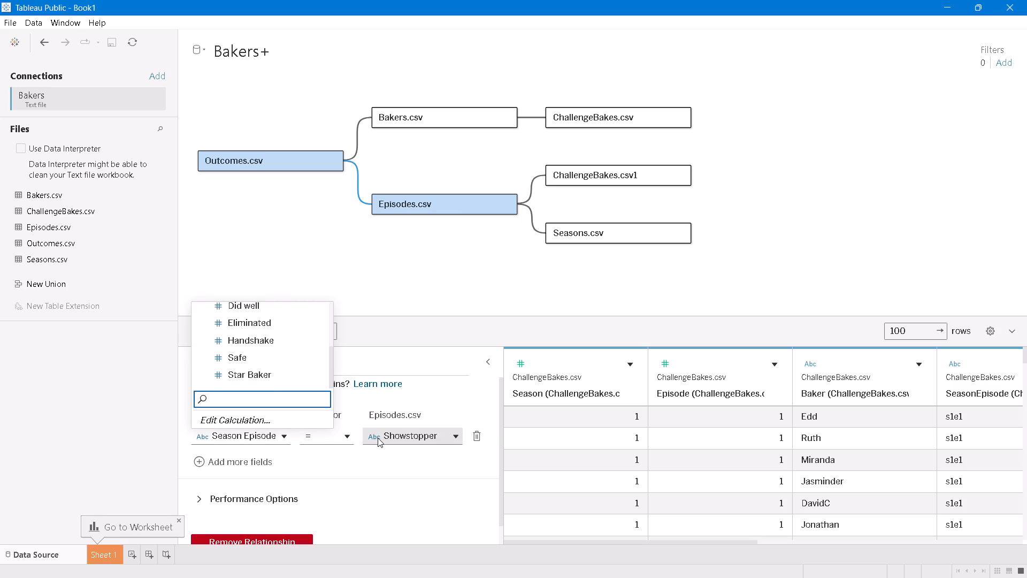
pyautogui.click(378, 437)
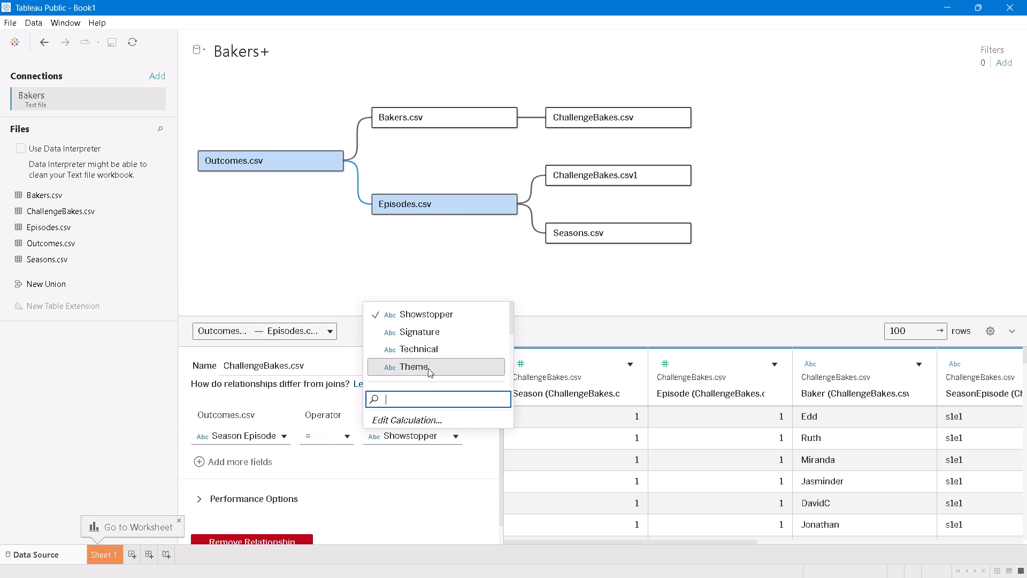
pyautogui.scroll(-4, 428, 368)
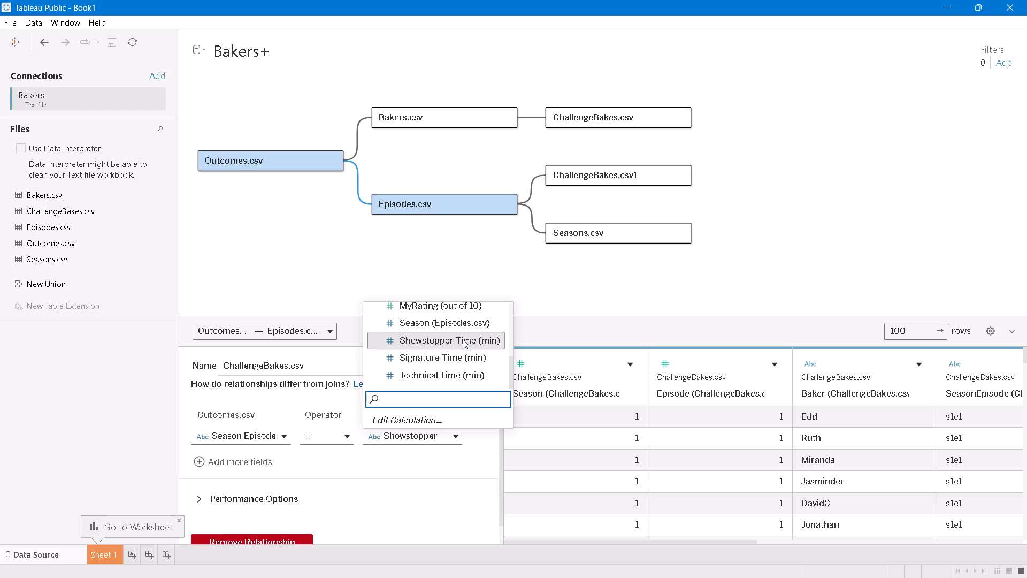
pyautogui.scroll(-1, 463, 339)
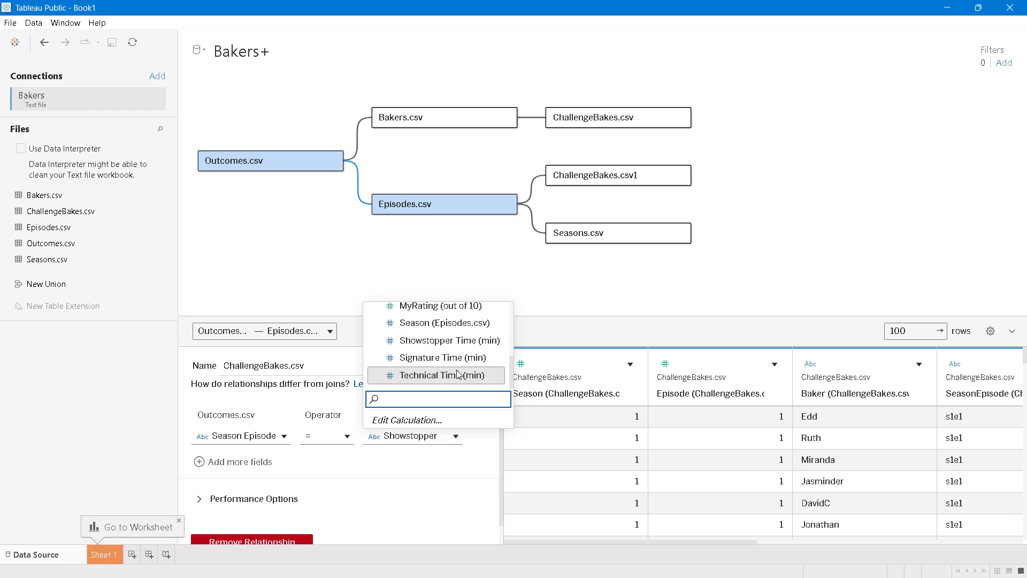
pyautogui.scroll(1, 465, 344)
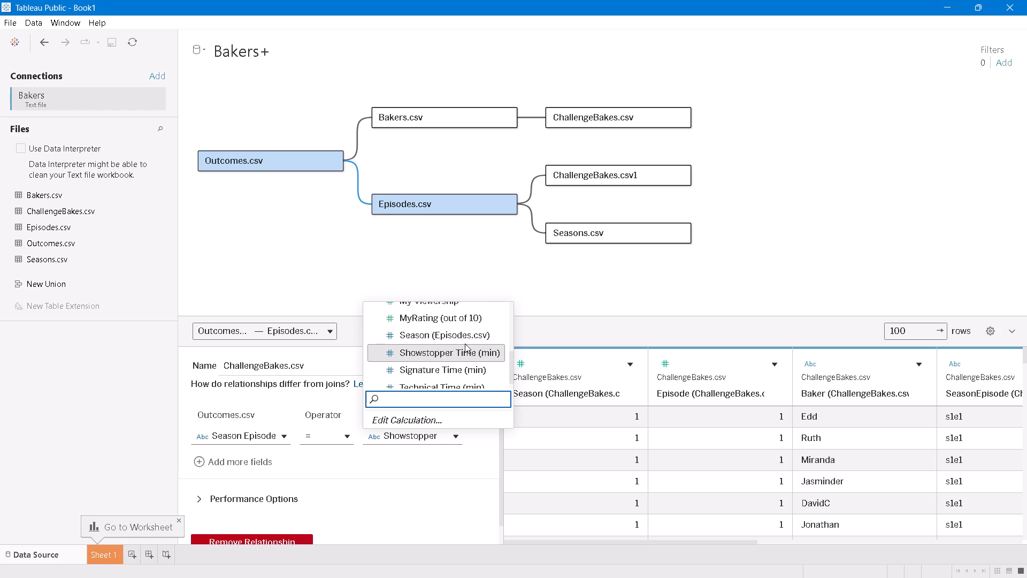
pyautogui.click(442, 343)
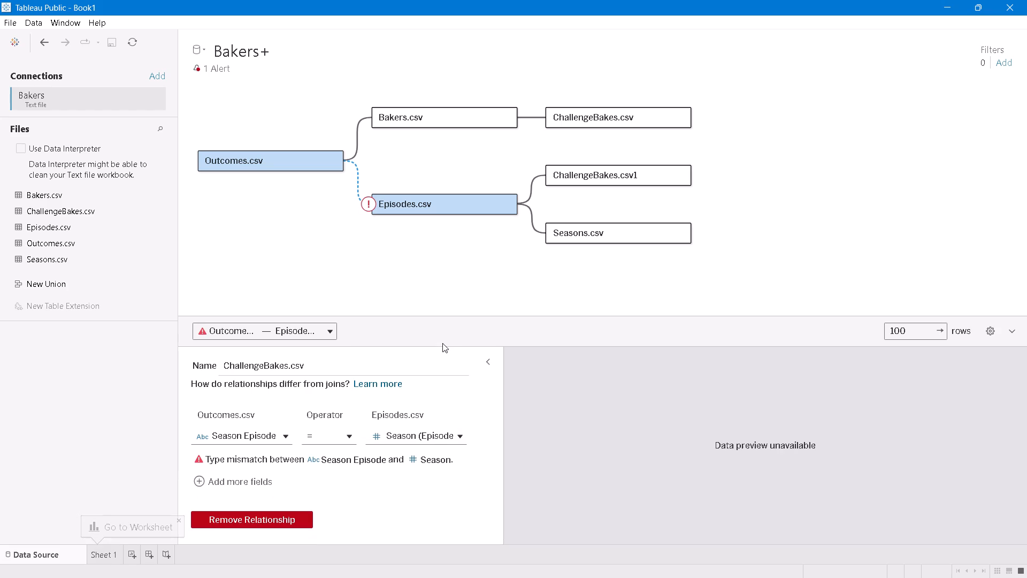
# Set the Outcomes.csv matching field to Absent in its relationship with Episodes.csv.
pyautogui.click(273, 437)
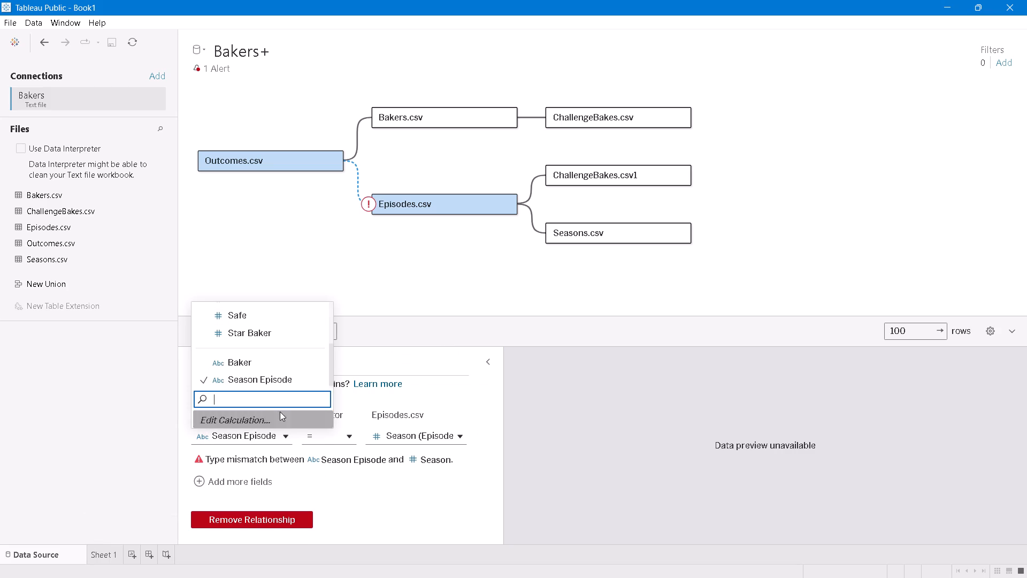
pyautogui.scroll(3, 255, 334)
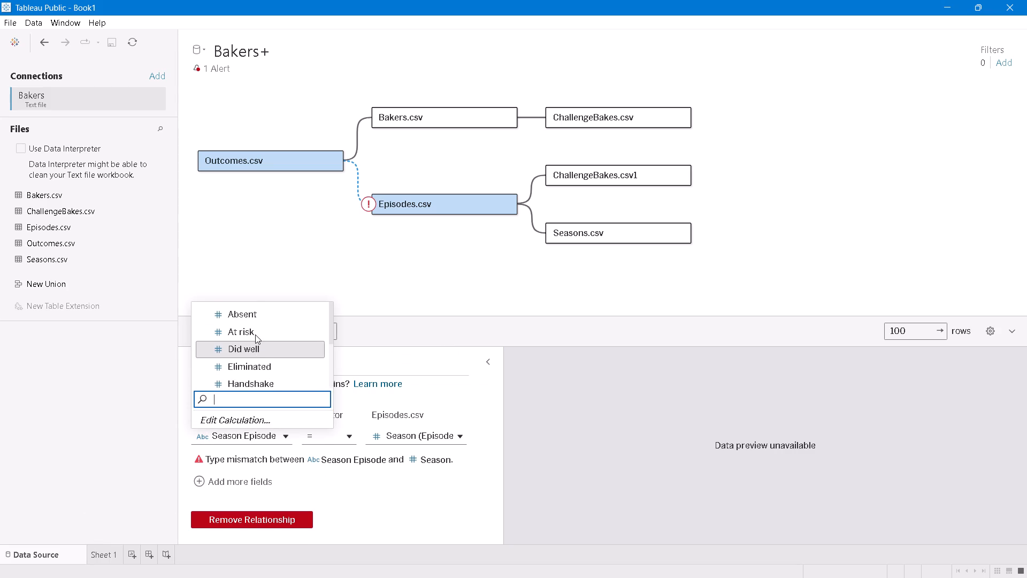
pyautogui.click(274, 321)
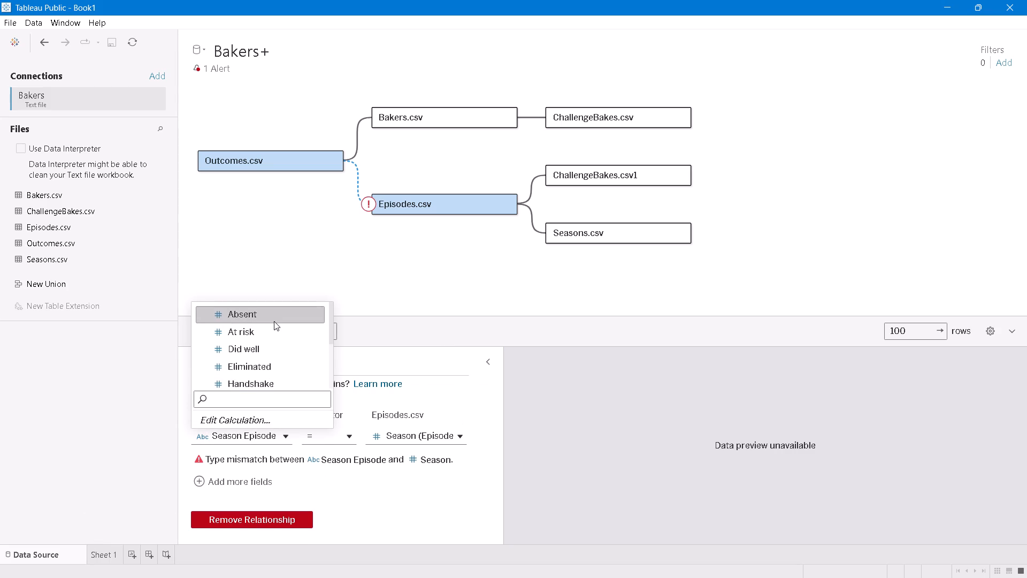
pyautogui.click(274, 321)
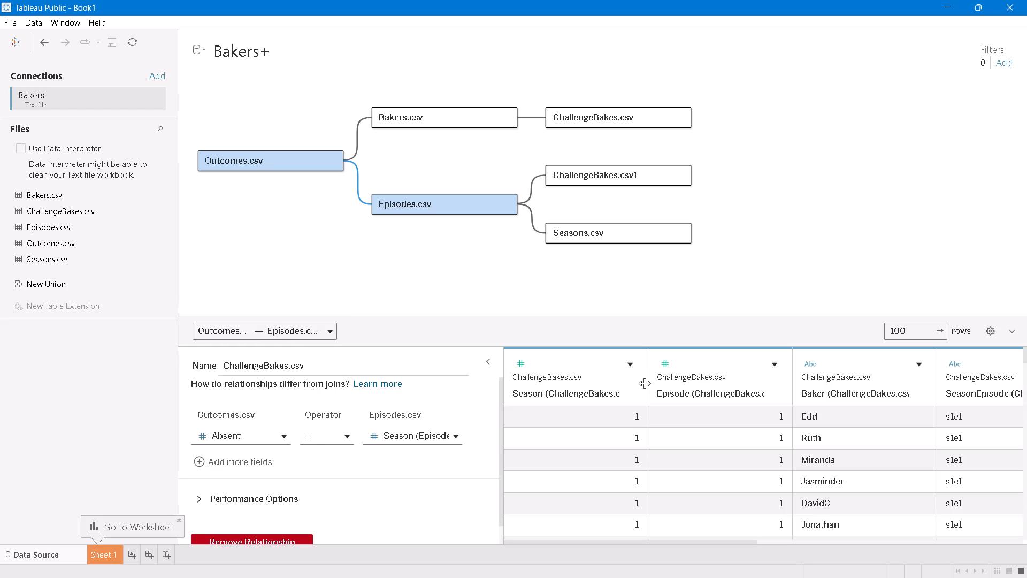
# Examine the ChallengeBakes.csv preview columns from Season and Episode through Status for the Outcomes–Episodes relationship.
pyautogui.hscroll(-1, 715, 433)
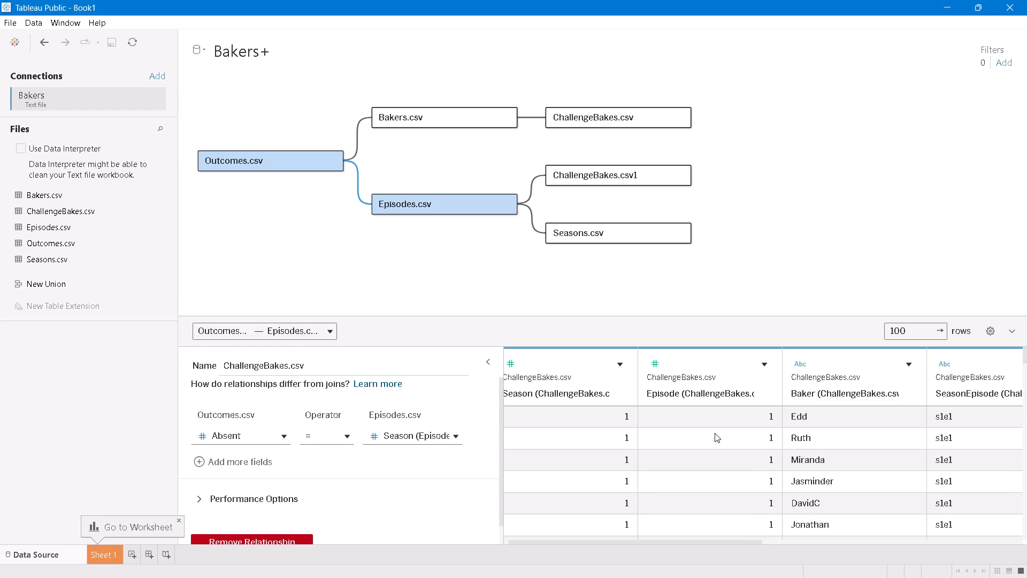
pyautogui.hscroll(-2, 715, 433)
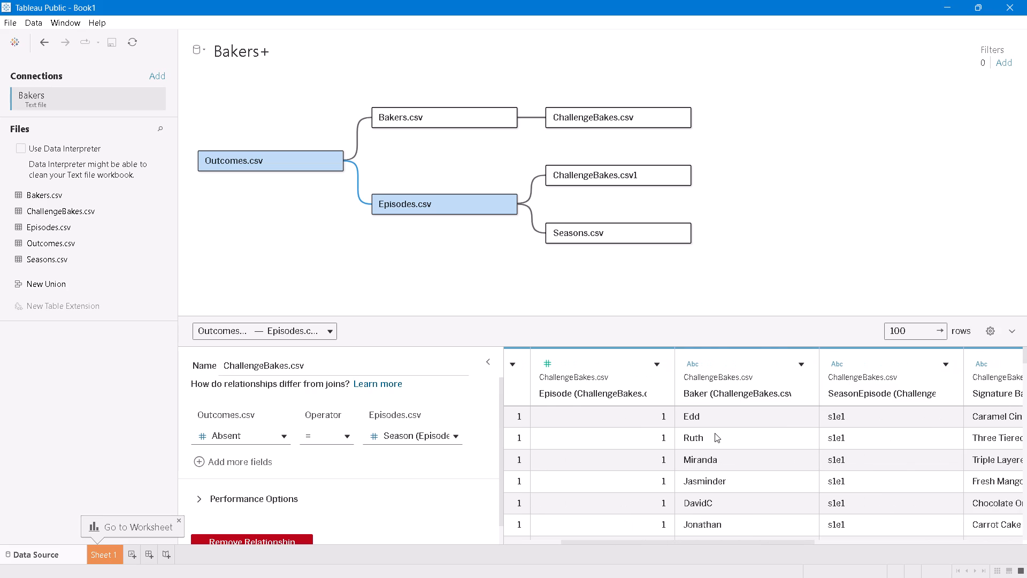
pyautogui.hscroll(1, 715, 433)
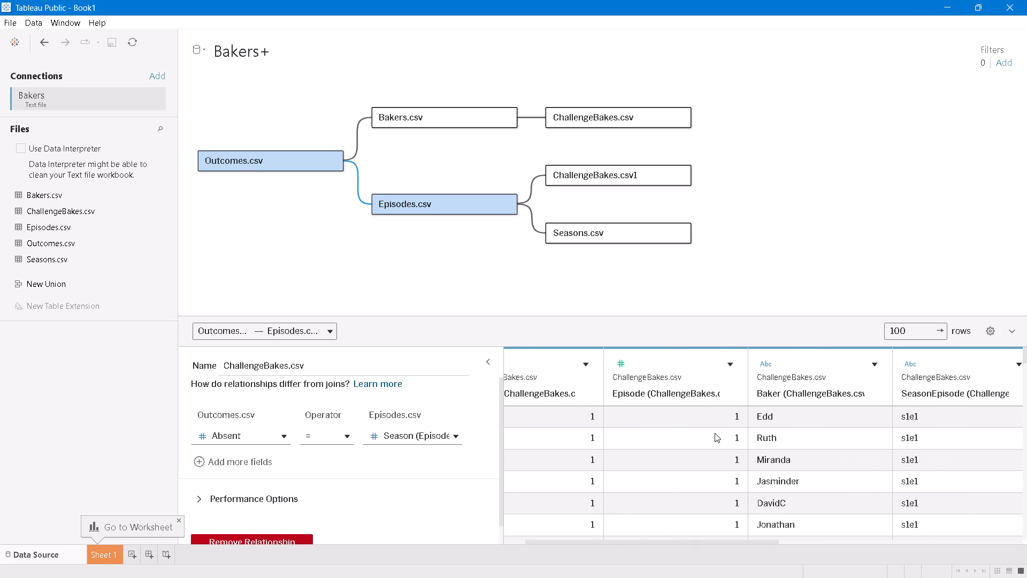
pyautogui.hscroll(-6, 715, 433)
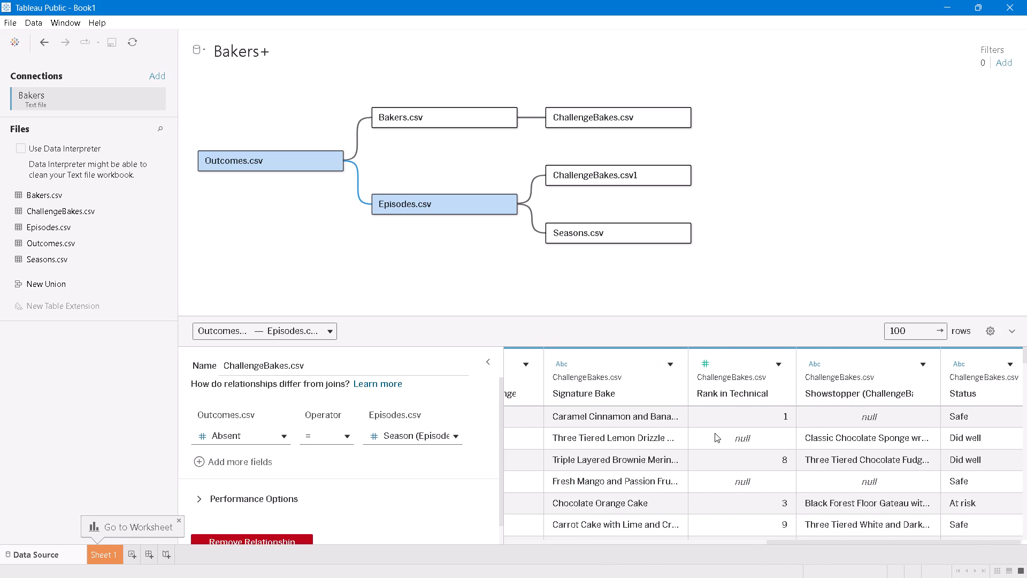
pyautogui.hscroll(-3, 715, 433)
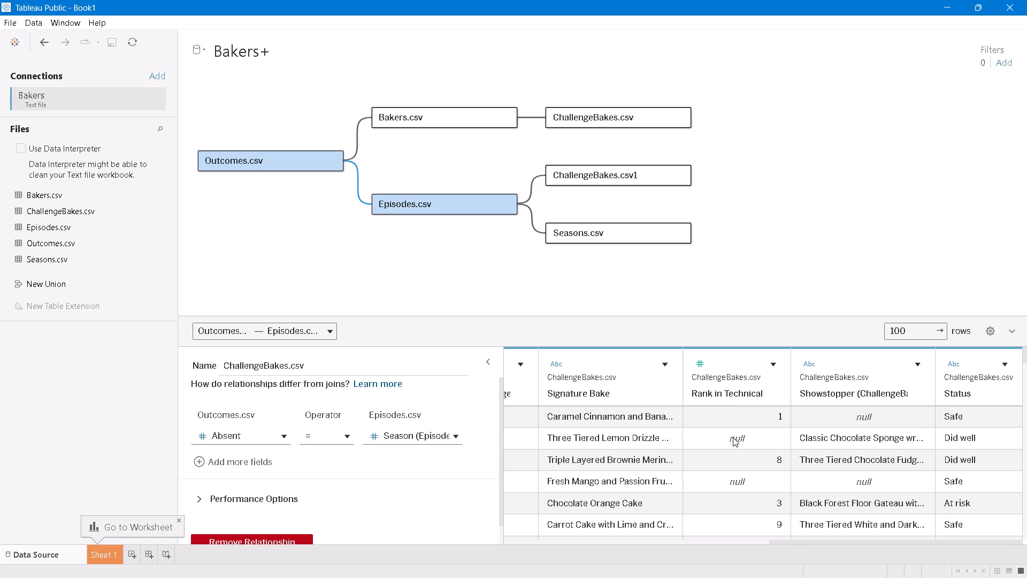
pyautogui.hscroll(-2, 733, 437)
pyautogui.hscroll(5, 680, 447)
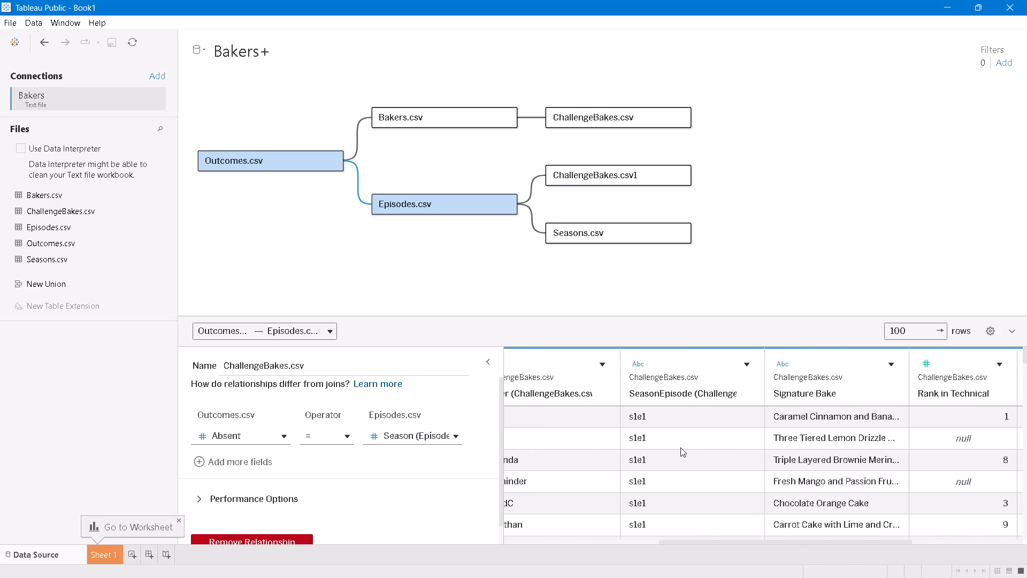
pyautogui.hscroll(4, 680, 447)
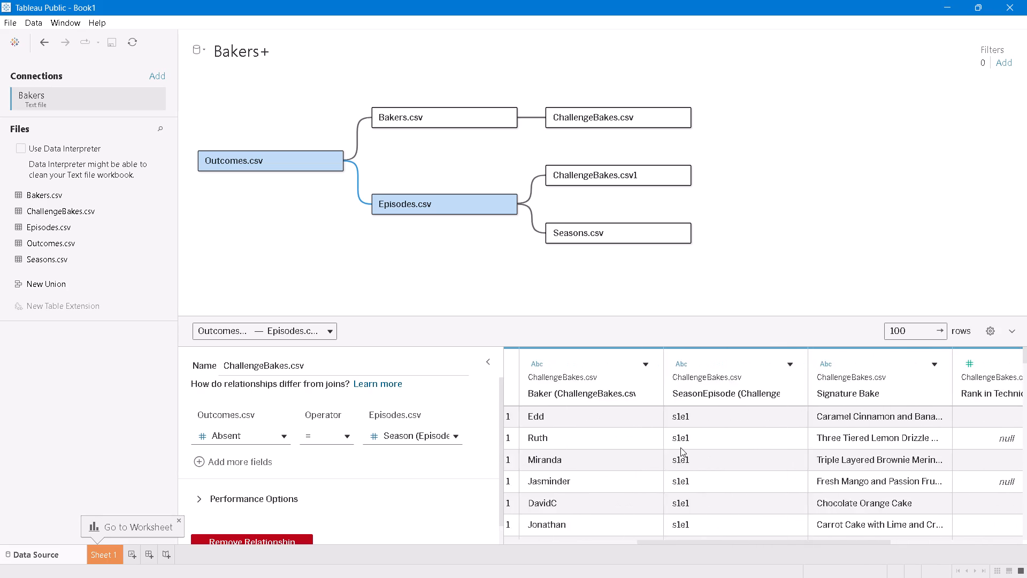
pyautogui.hscroll(5, 680, 447)
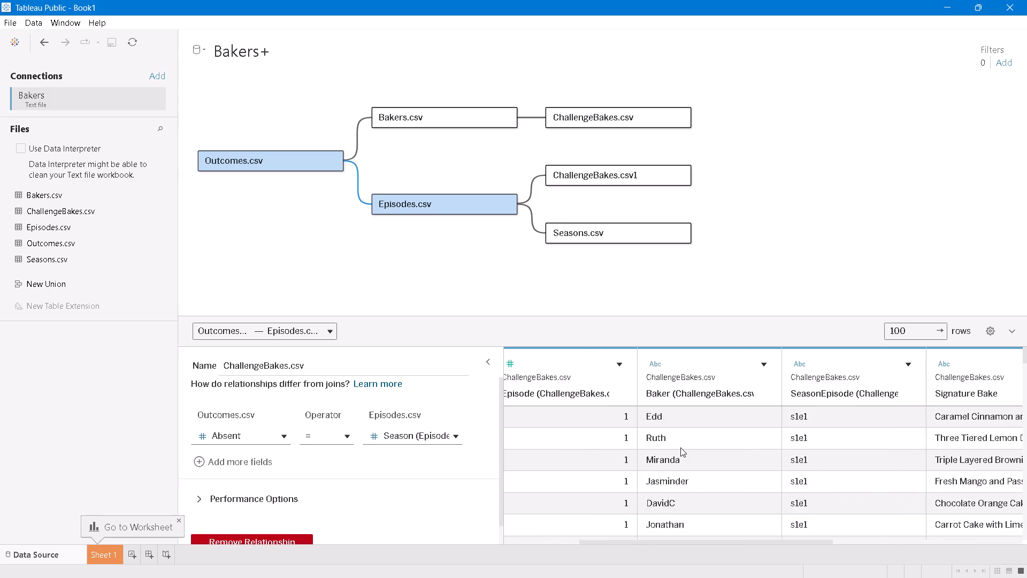
pyautogui.hscroll(1, 680, 447)
pyautogui.hscroll(-16, 680, 447)
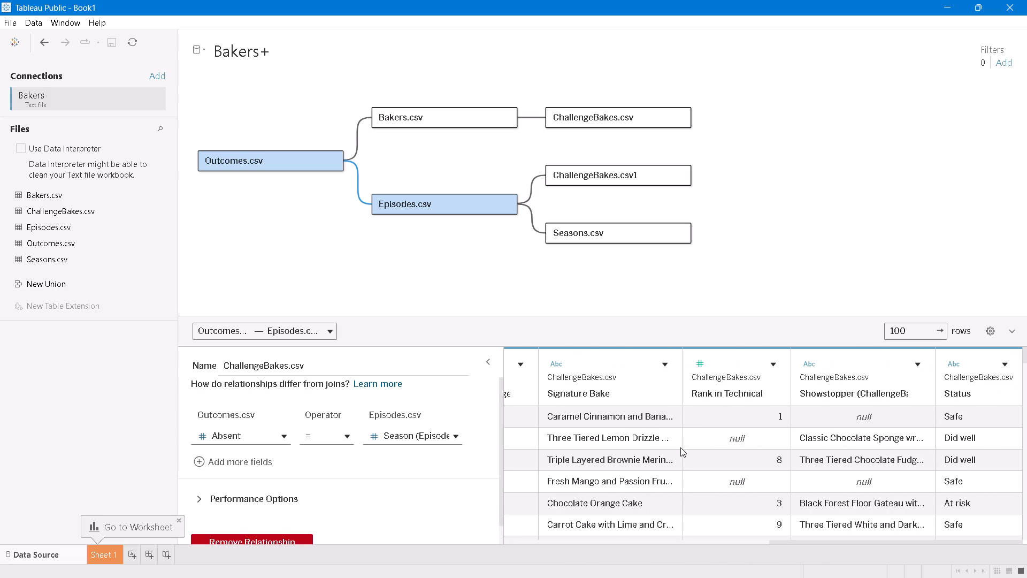
pyautogui.hscroll(-3, 680, 447)
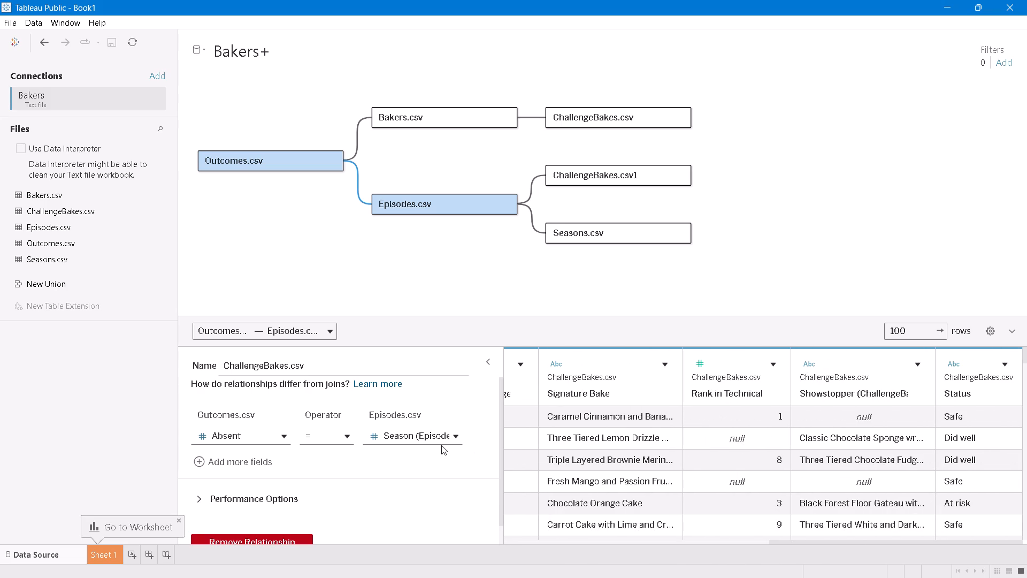
# Check which Episodes.csv fields are available for matching in the relationship with Outcomes.csv, leaving the selection as it is.
pyautogui.click(439, 439)
pyautogui.scroll(-1, 449, 378)
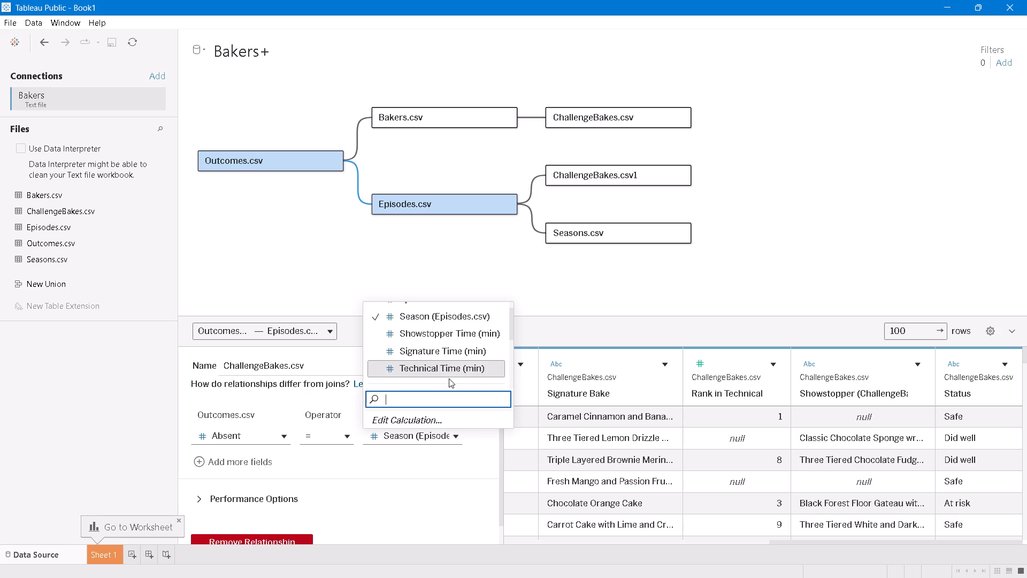
pyautogui.scroll(-1, 449, 378)
pyautogui.scroll(-2, 426, 337)
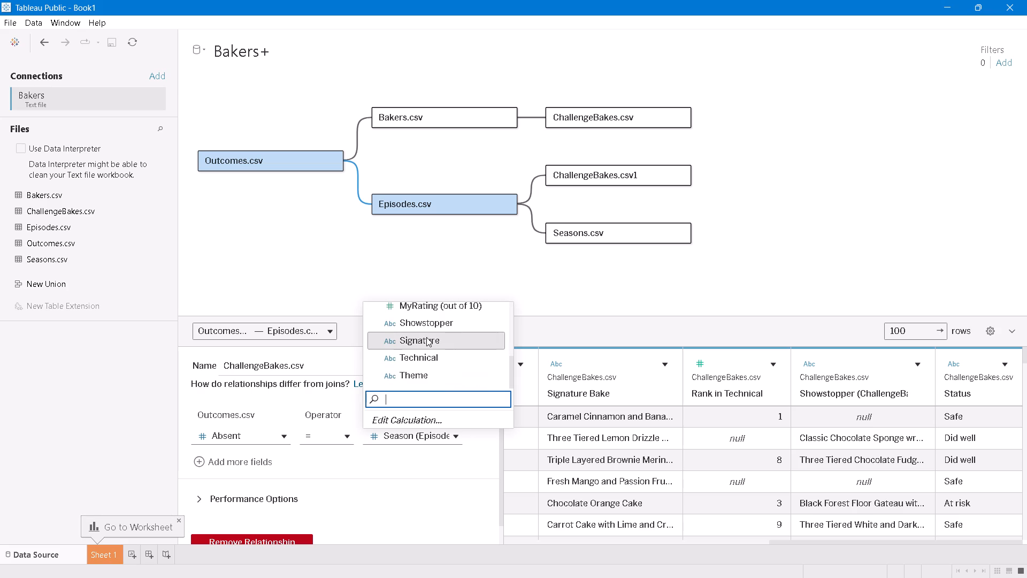